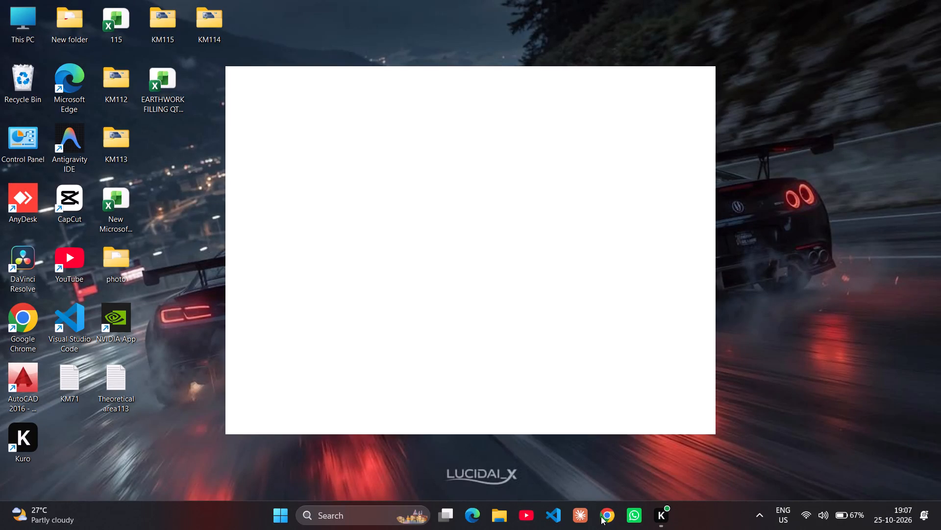
Open Google Chrome and search Google for canva.
left_click(604, 517)
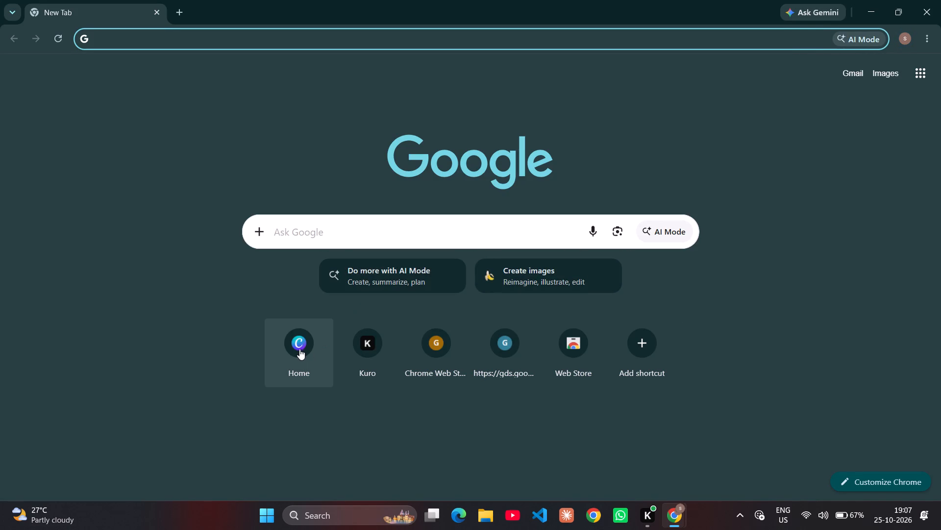
left_click(394, 244)
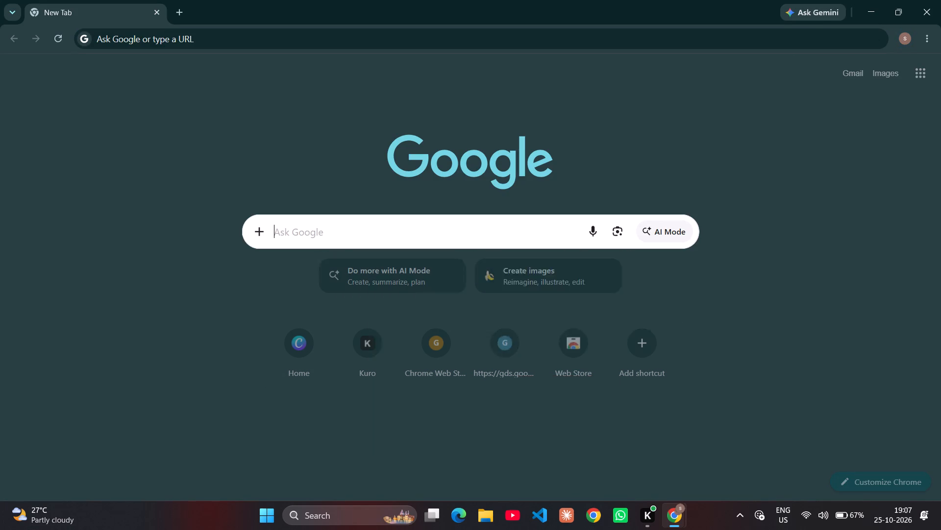
left_click(360, 259)
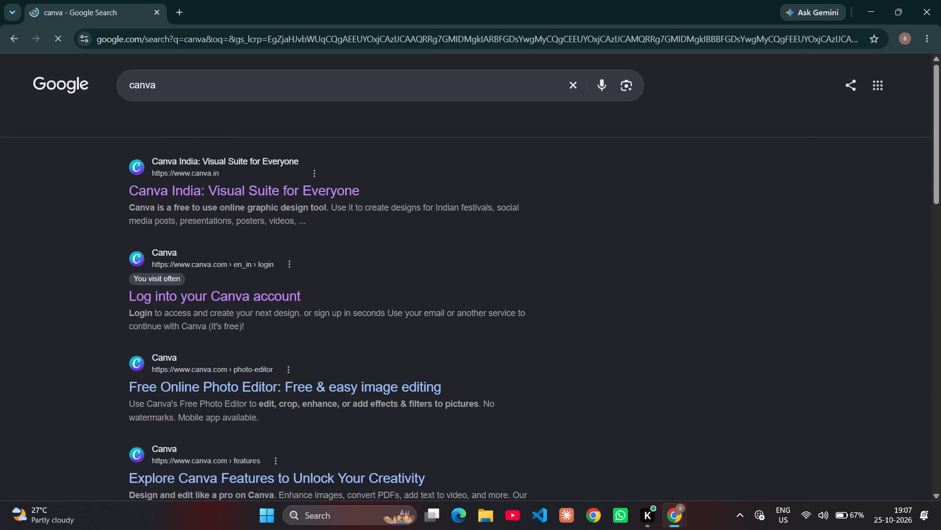
Switch to the image results for canva and look through them.
left_click(254, 121)
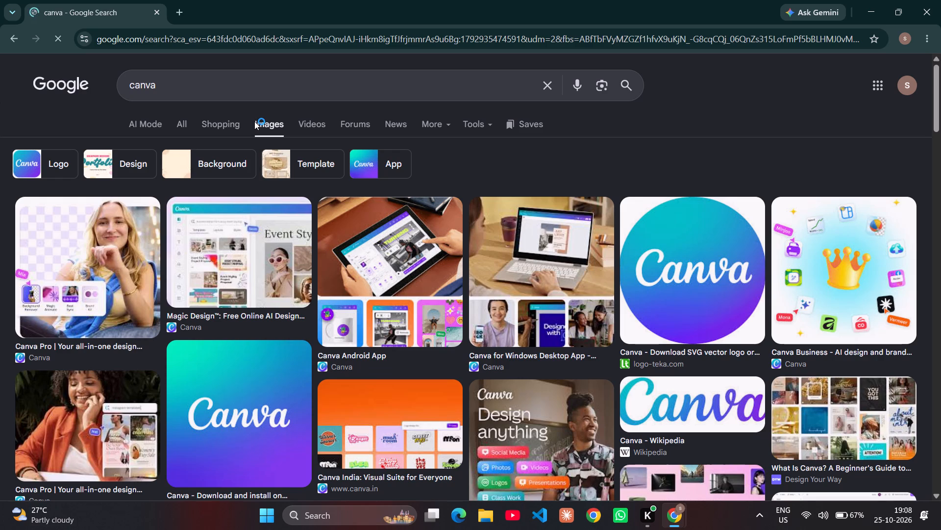
scroll(406, 299, "down", 4)
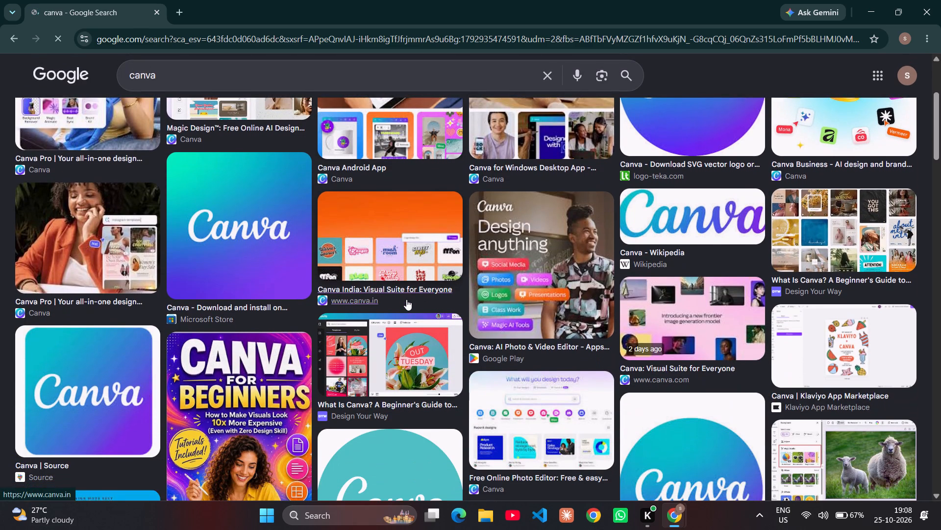
scroll(406, 299, "down", 5)
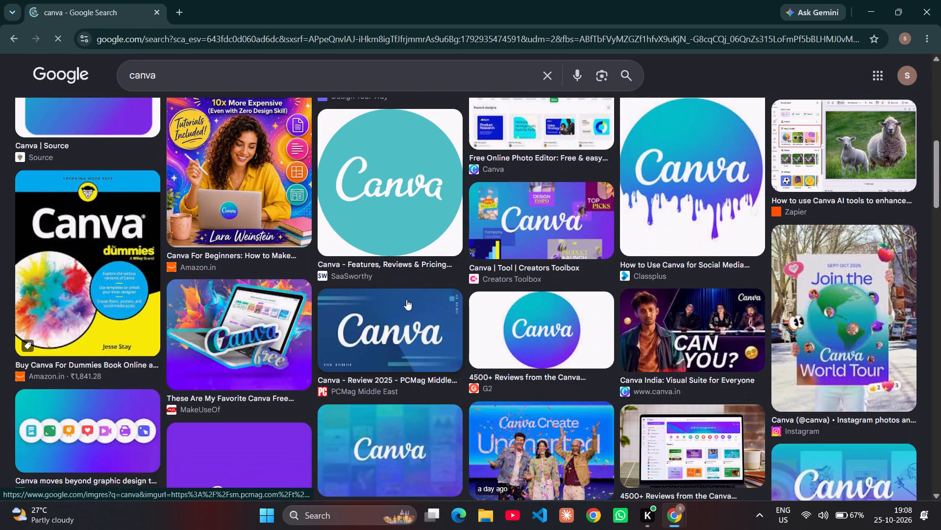
scroll(406, 299, "down", 1)
scroll(406, 299, "up", 2)
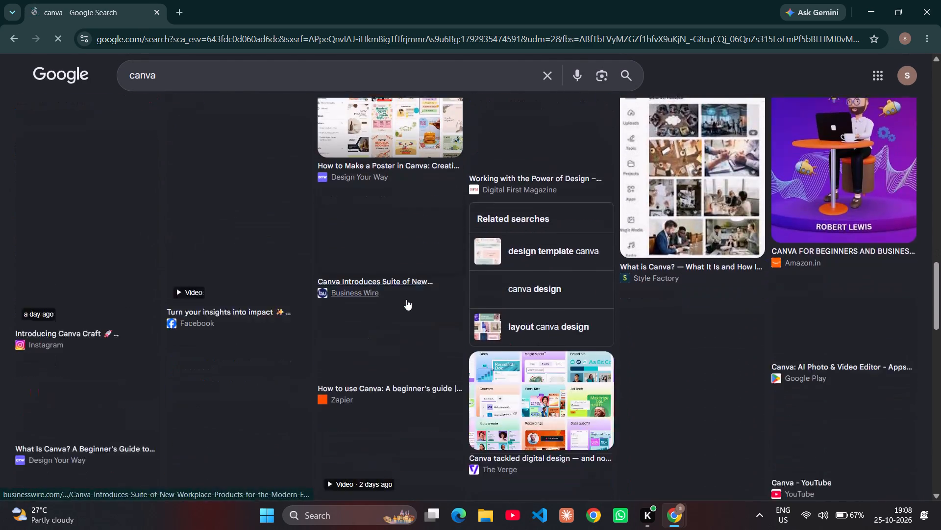
scroll(406, 299, "up", 2)
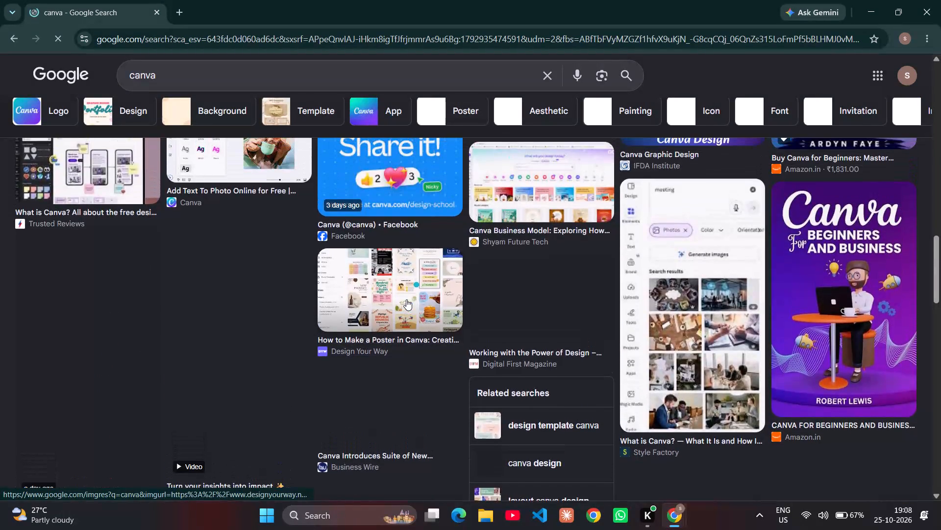
scroll(406, 299, "up", 1)
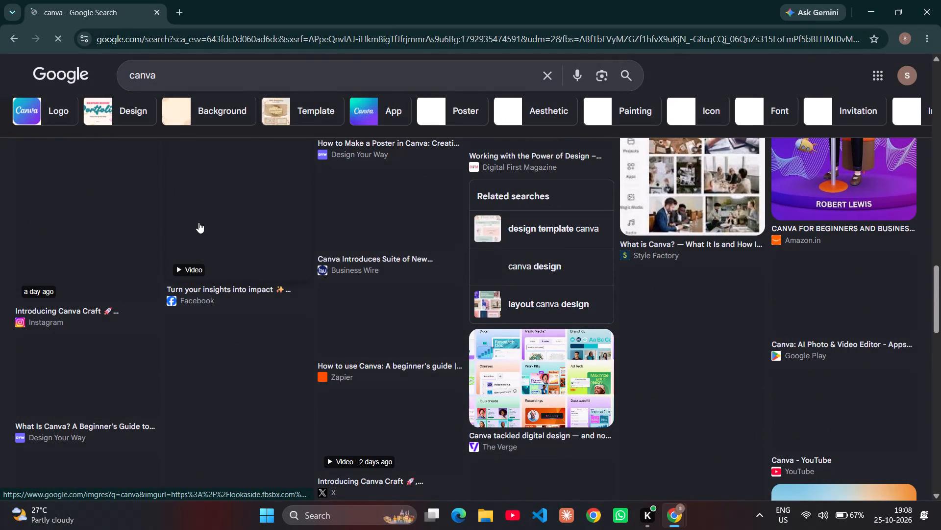
Narrow the canva image results to the Design category and bring that browser window to the front.
left_click(142, 111)
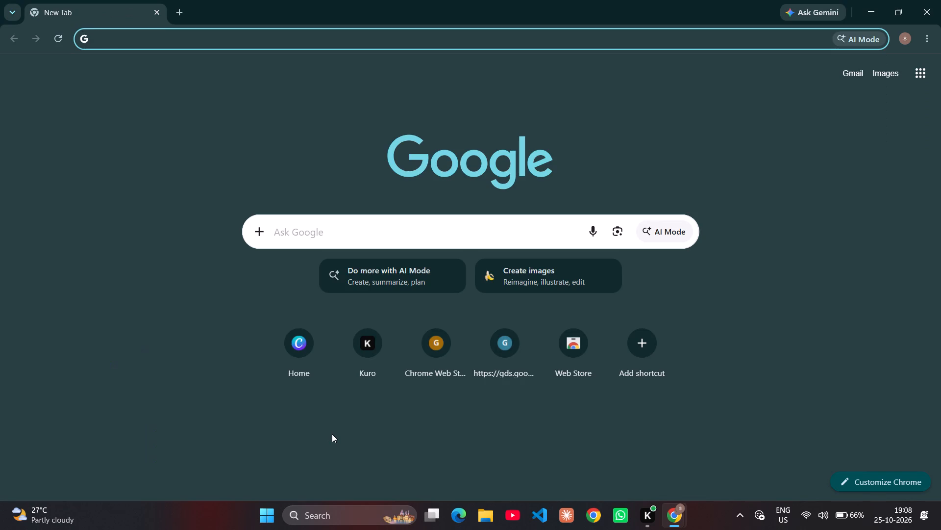
scroll(319, 435, "right", 20)
scroll(319, 435, "right", 12)
left_click(319, 435)
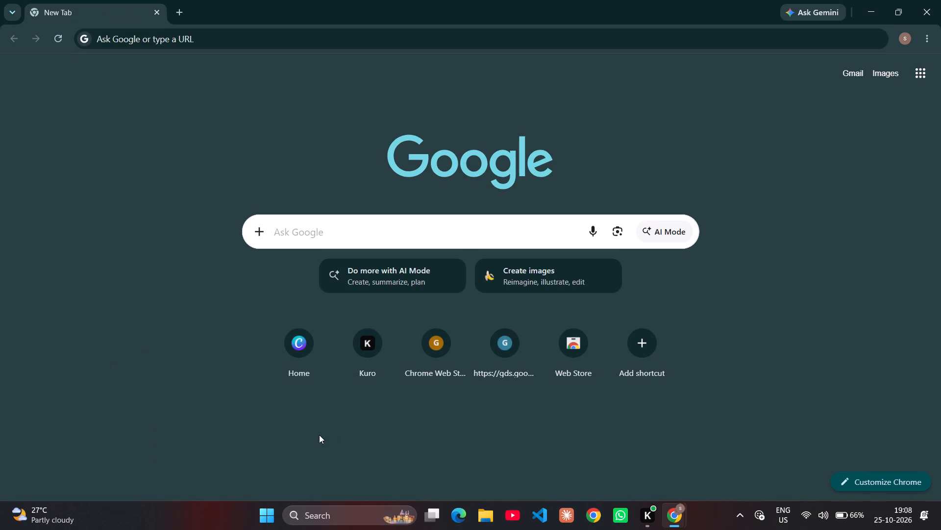
scroll(319, 435, "left", 2)
scroll(319, 435, "right", 2)
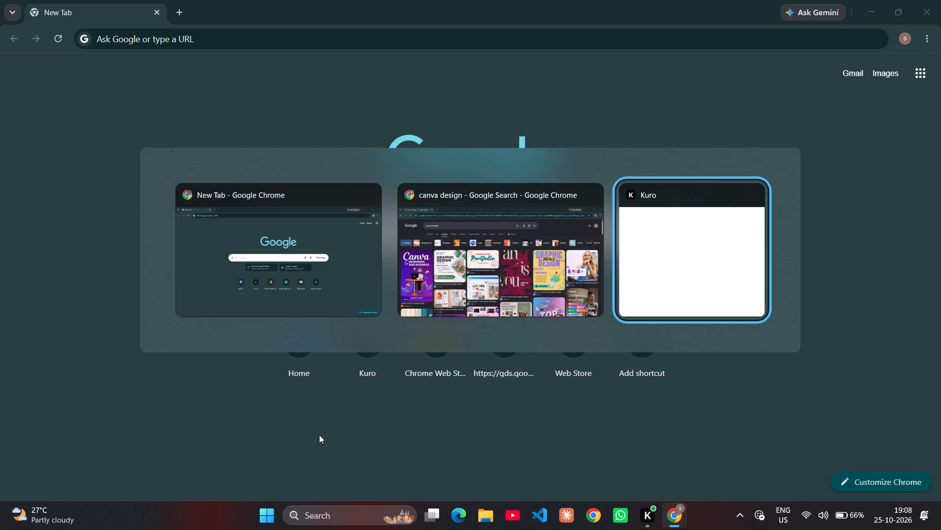
scroll(319, 435, "right", 1)
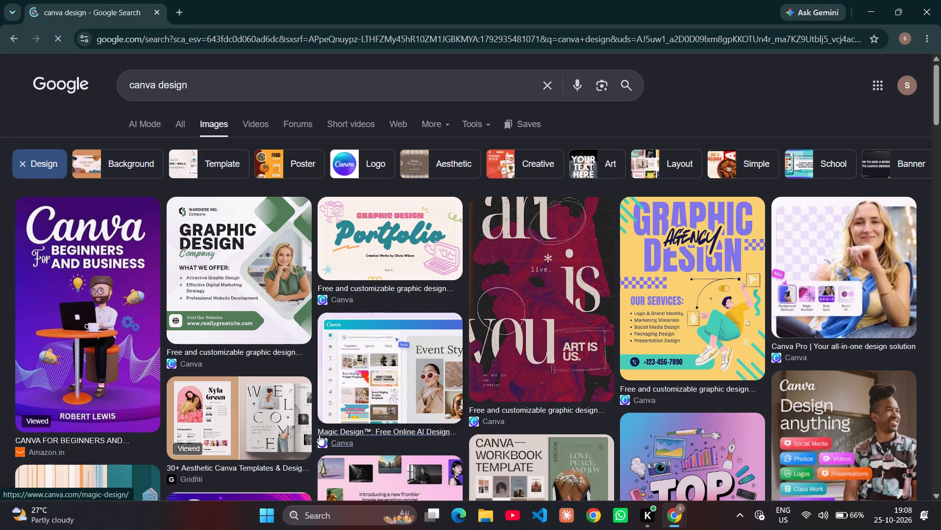
Look through the canva design image results for example posters and layouts.
scroll(319, 435, "down", 5)
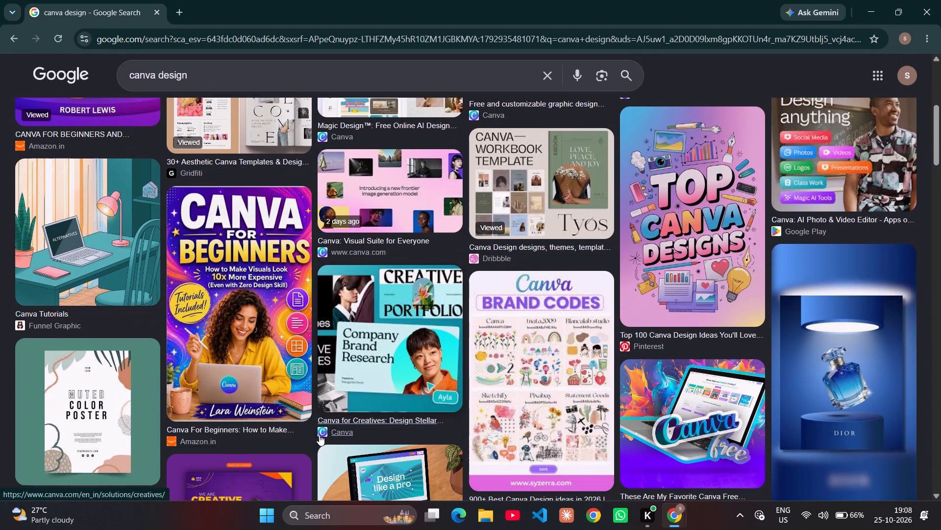
scroll(319, 435, "down", 3)
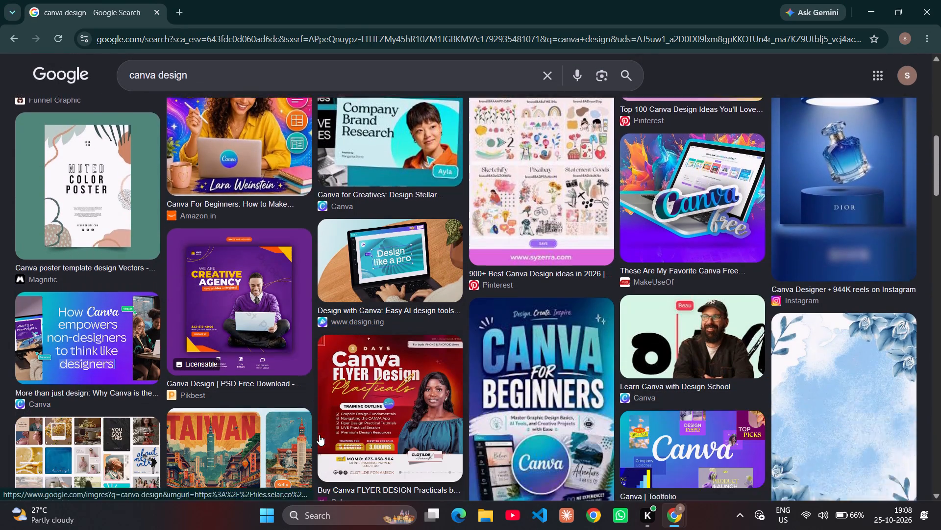
scroll(319, 435, "down", 6)
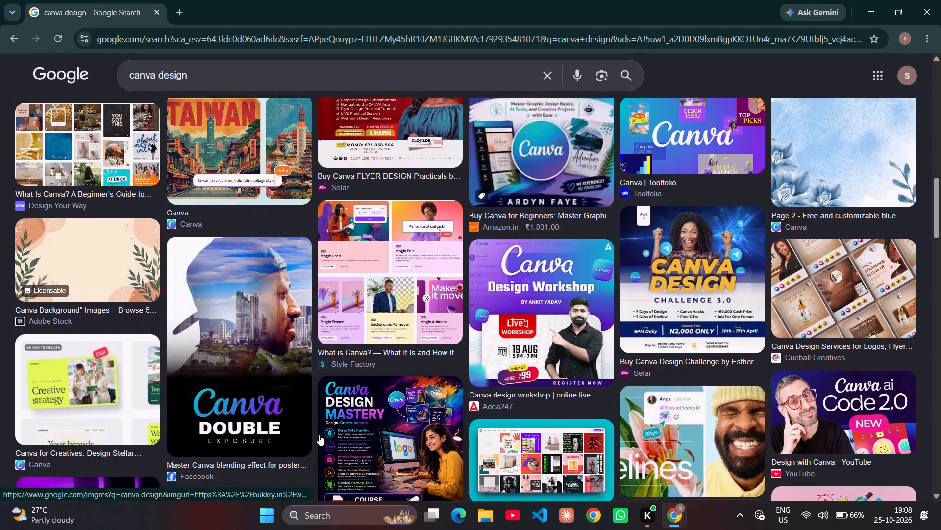
scroll(319, 435, "down", 2)
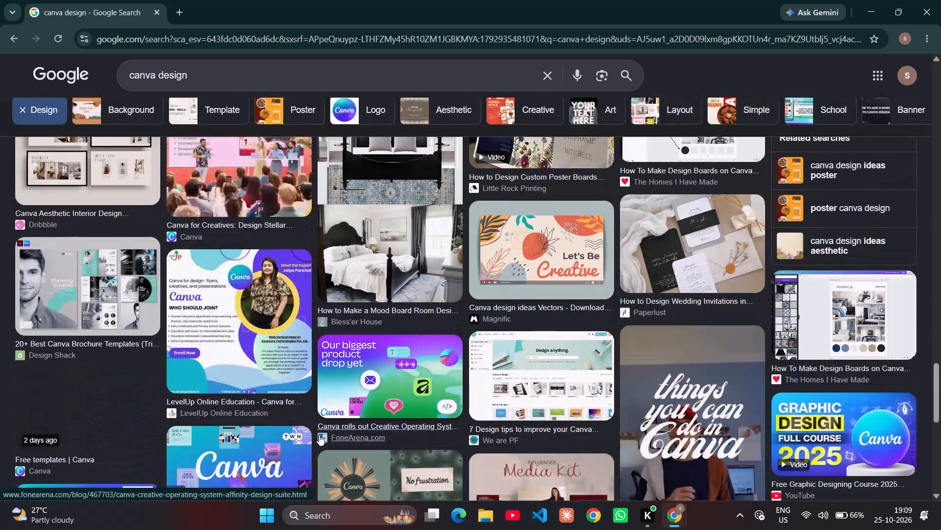
scroll(319, 435, "down", 1)
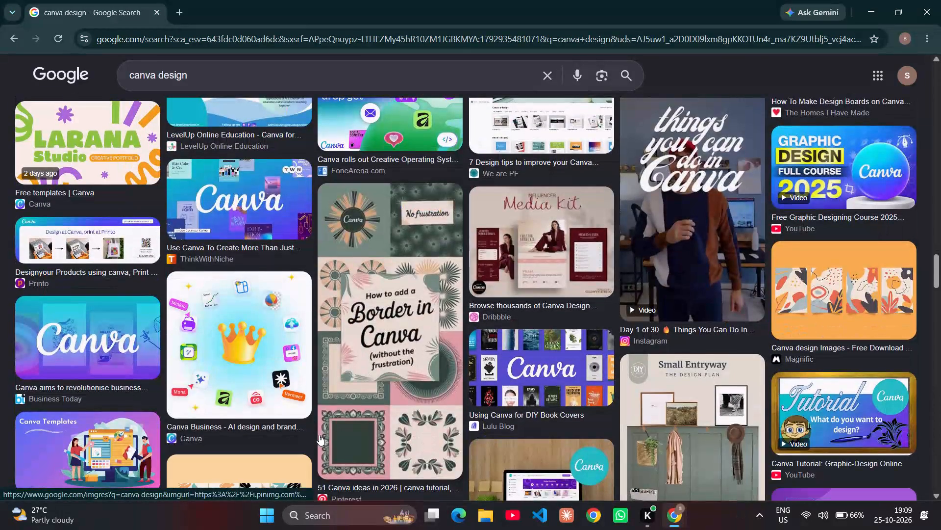
scroll(319, 435, "down", 4)
scroll(319, 435, "right", 1)
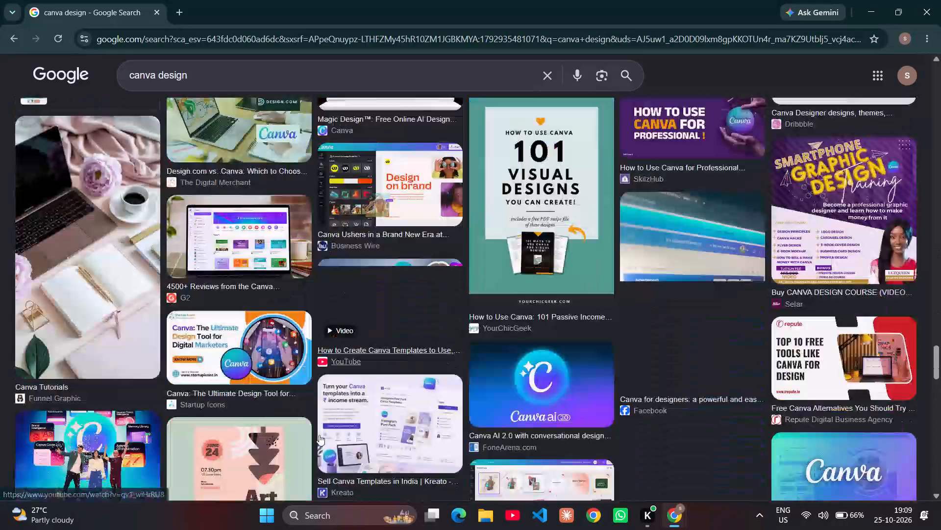
scroll(319, 435, "right", 3)
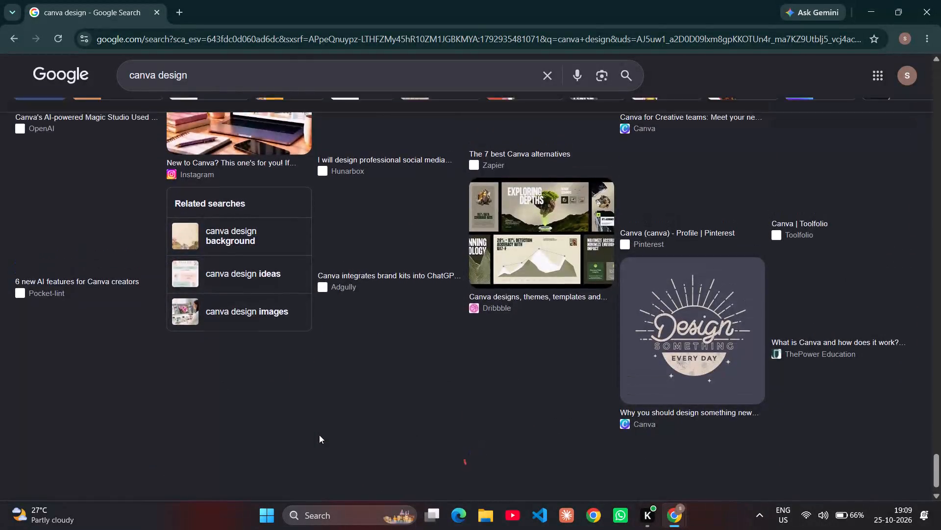
scroll(319, 435, "right", 1)
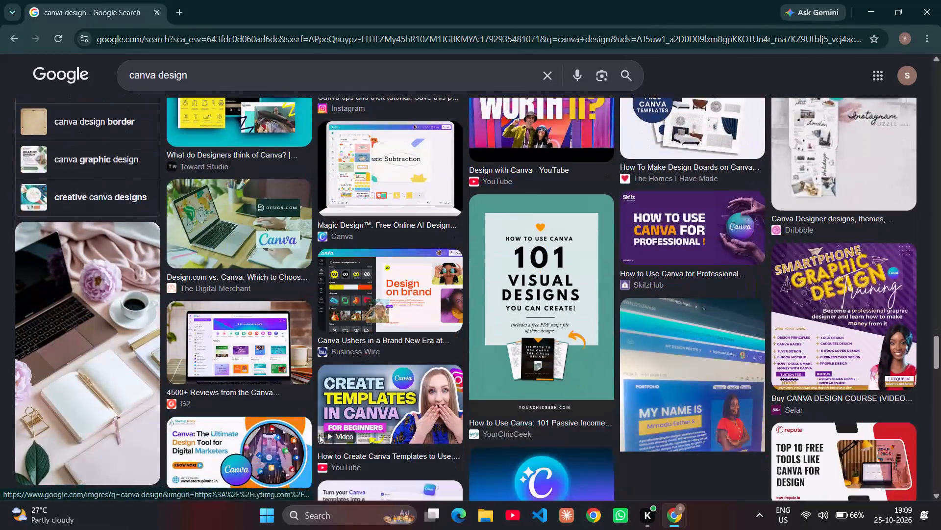
scroll(319, 435, "right", 1)
scroll(319, 435, "up", 1)
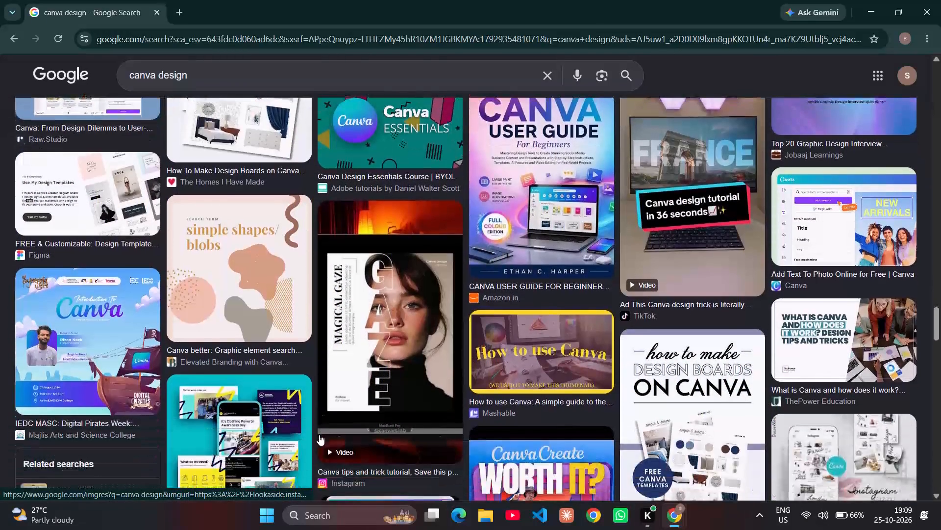
Copy the "Magical Gaze" poster image from the canva design image results.
right_click(386, 345)
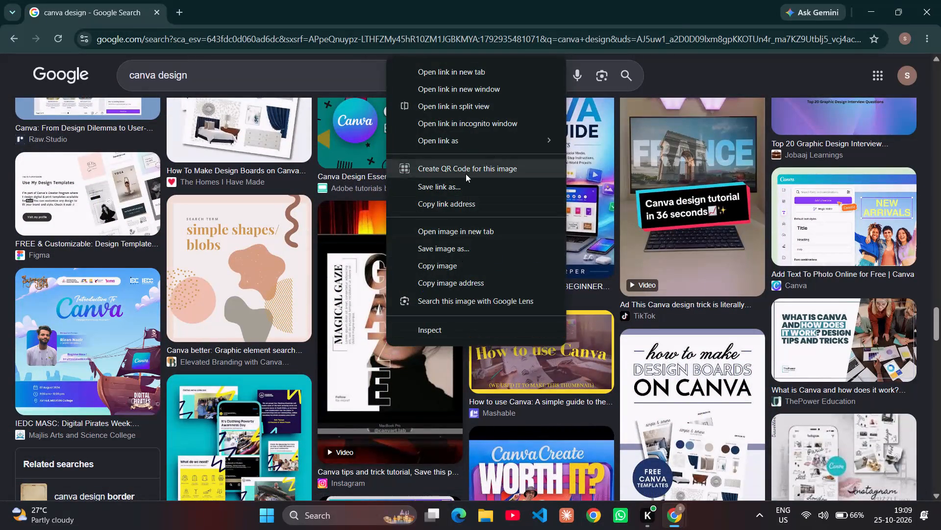
left_click(454, 269)
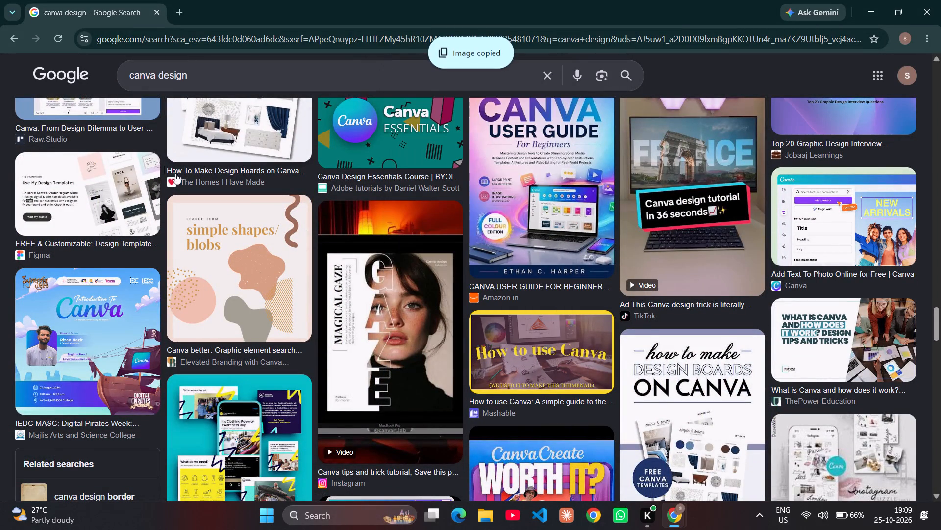
Switch from the image results to all web results for canva design.
scroll(81, 264, "up", 12)
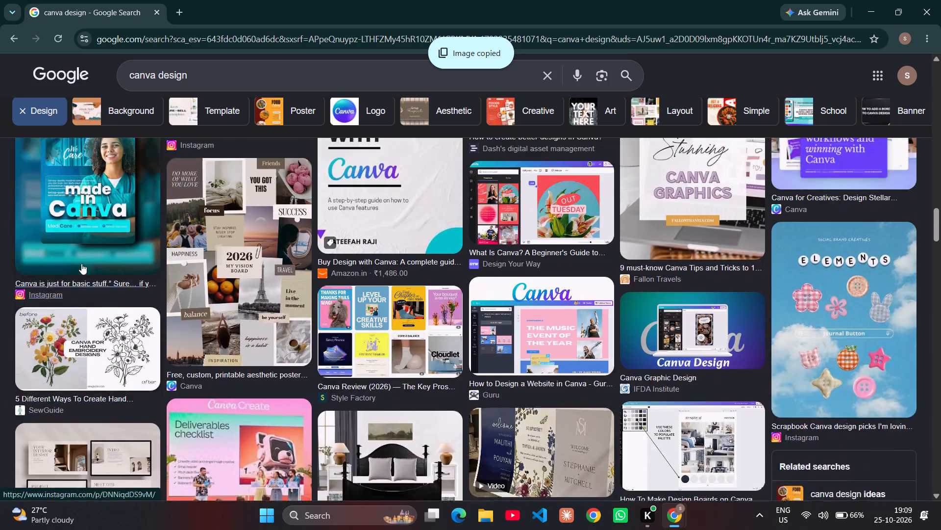
scroll(81, 264, "up", 5)
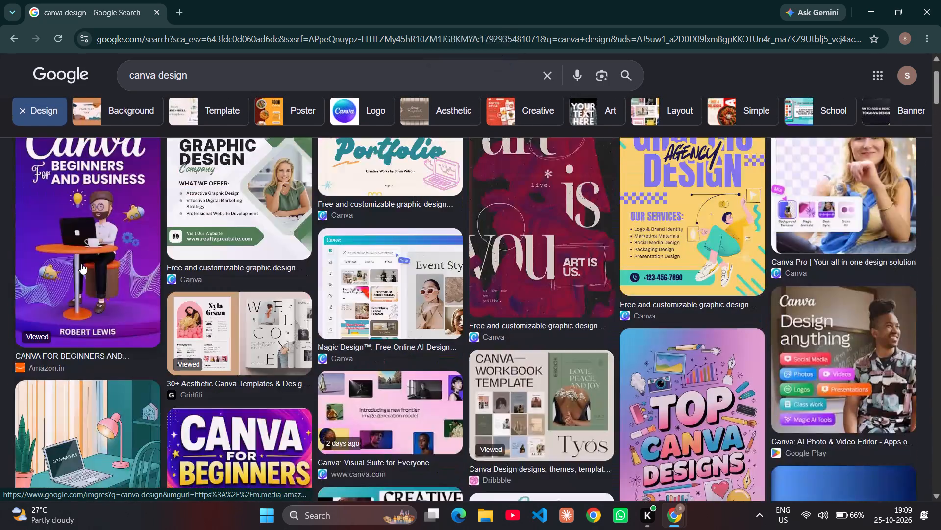
scroll(81, 264, "up", 1)
left_click(180, 113)
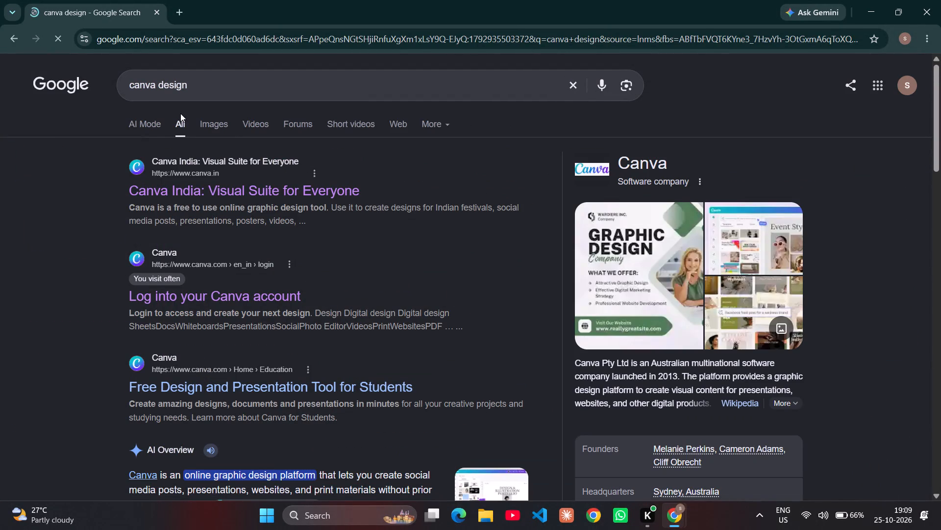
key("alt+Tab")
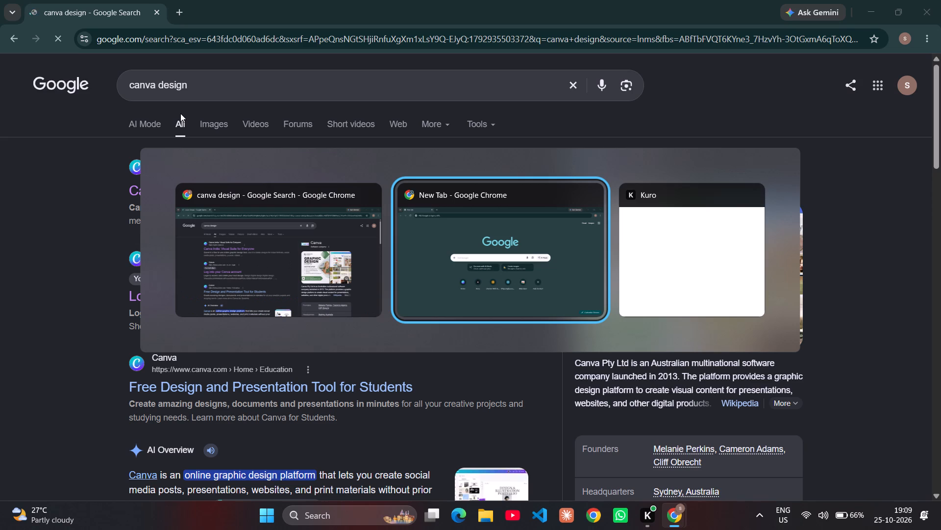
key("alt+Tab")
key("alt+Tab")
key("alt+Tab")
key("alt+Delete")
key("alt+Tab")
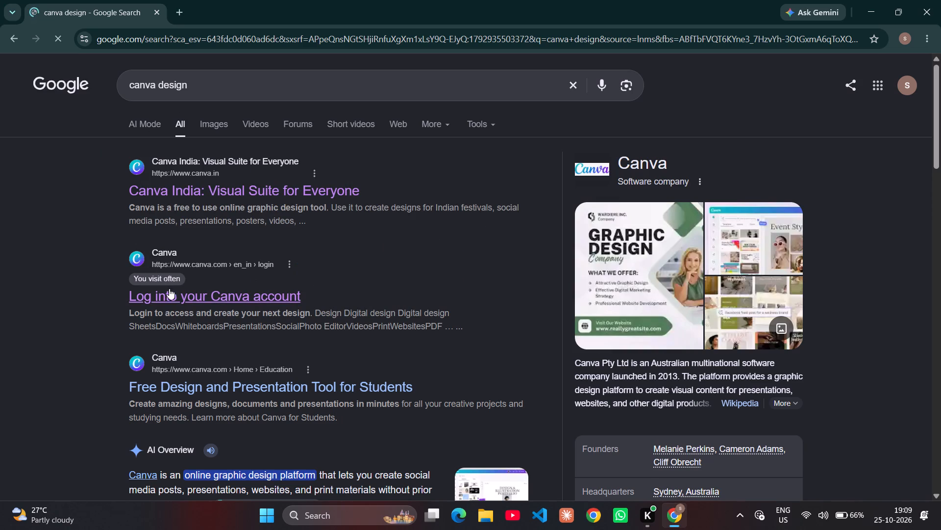
Open the "Log into your Canva account" search result.
left_click(172, 294)
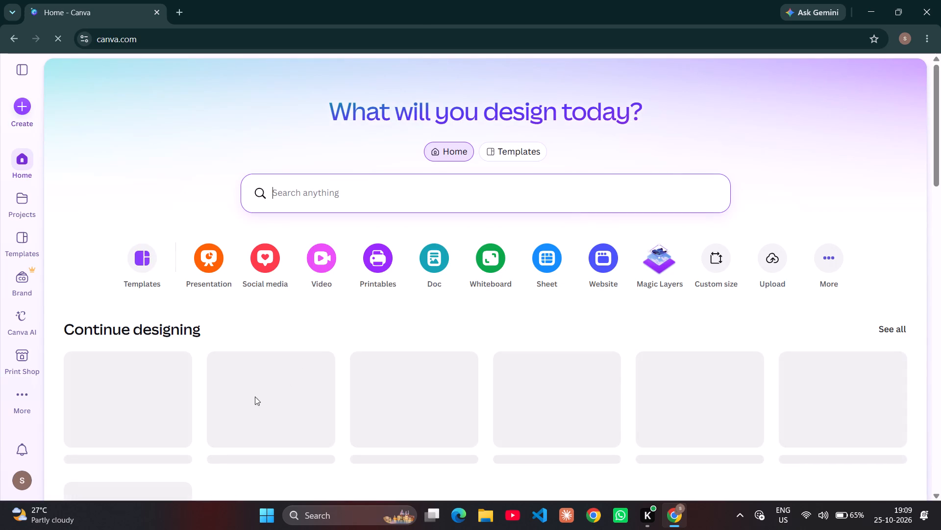
Open the recent design "socal media" from the Canva home page.
left_click(177, 413)
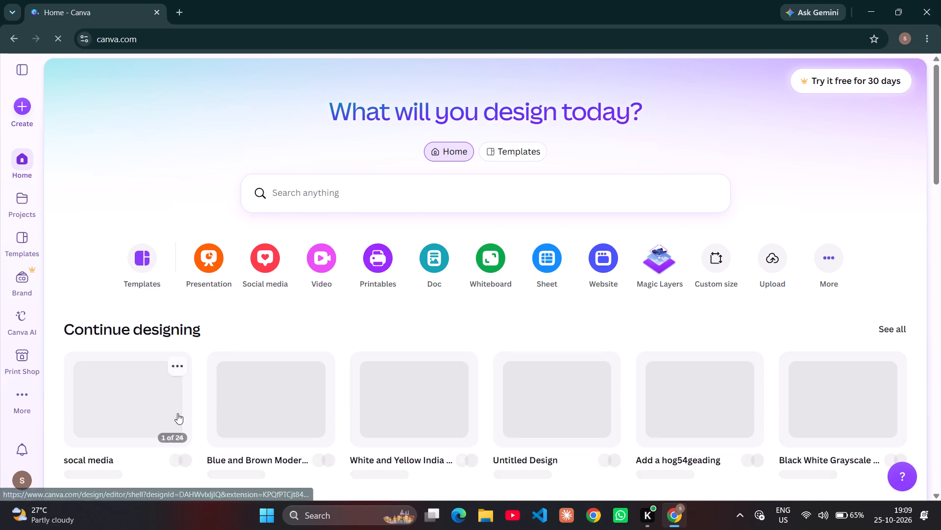
left_click(177, 413)
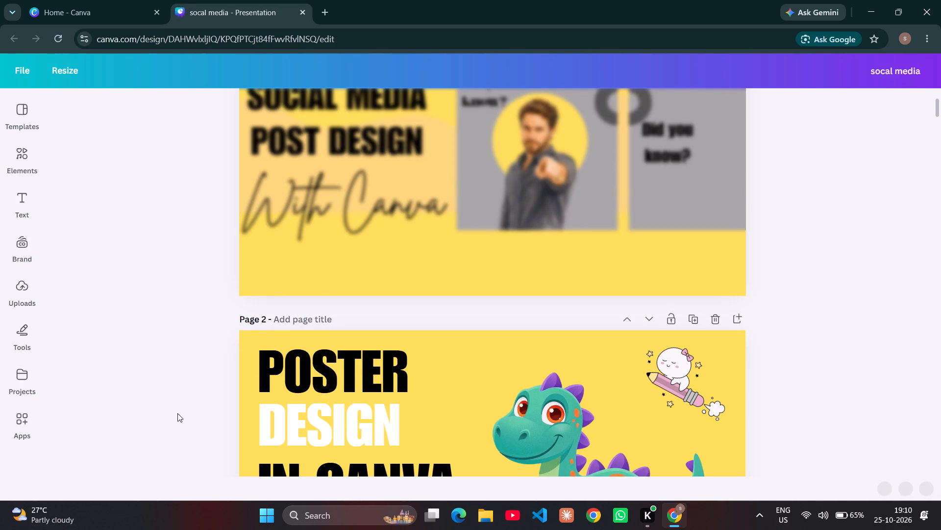
Add a blank page at the end of the presentation, after the "We Are Hiring" page 24.
scroll(177, 413, "down", 17)
scroll(177, 413, "down", 10)
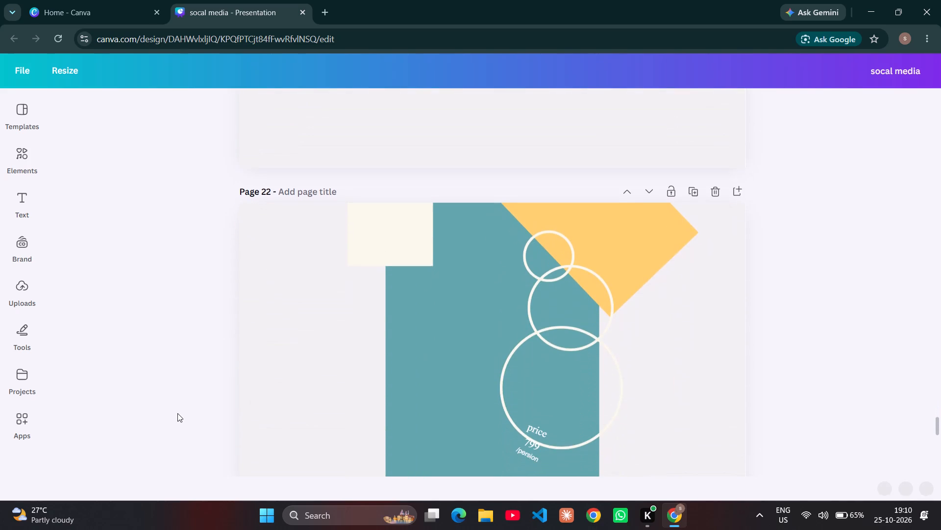
scroll(177, 413, "down", 16)
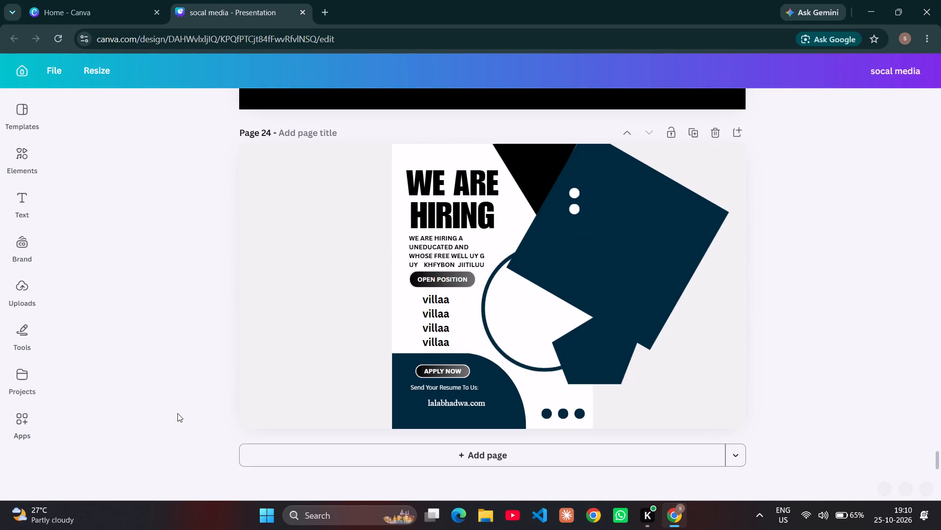
scroll(177, 413, "up", 5)
scroll(177, 413, "down", 1)
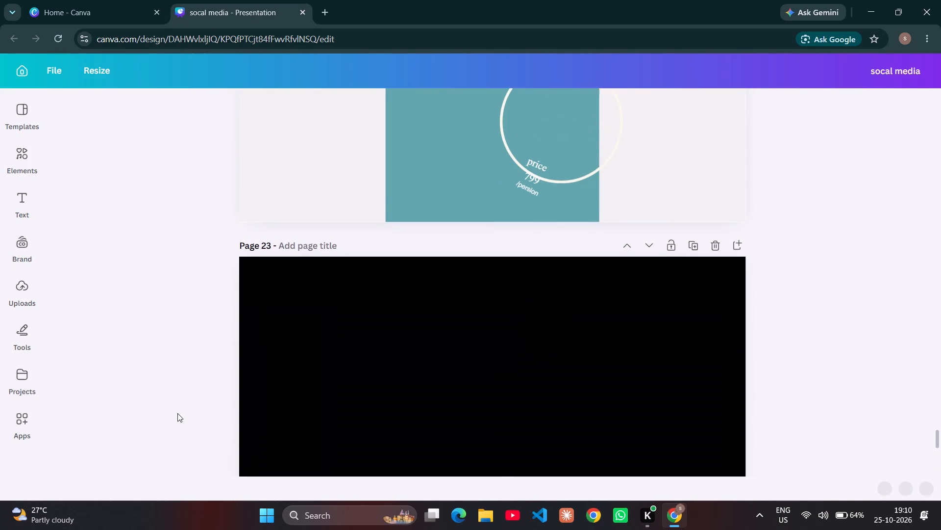
scroll(177, 413, "down", 1)
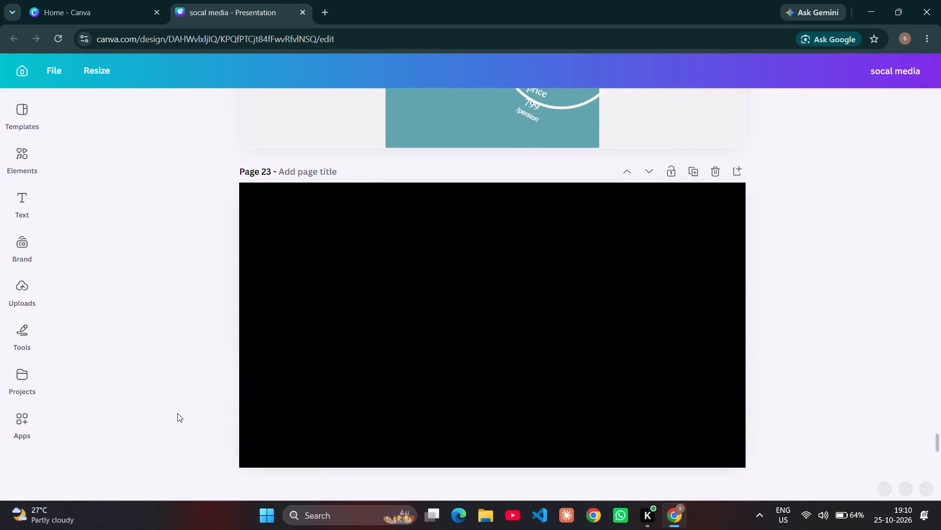
scroll(177, 413, "down", 3)
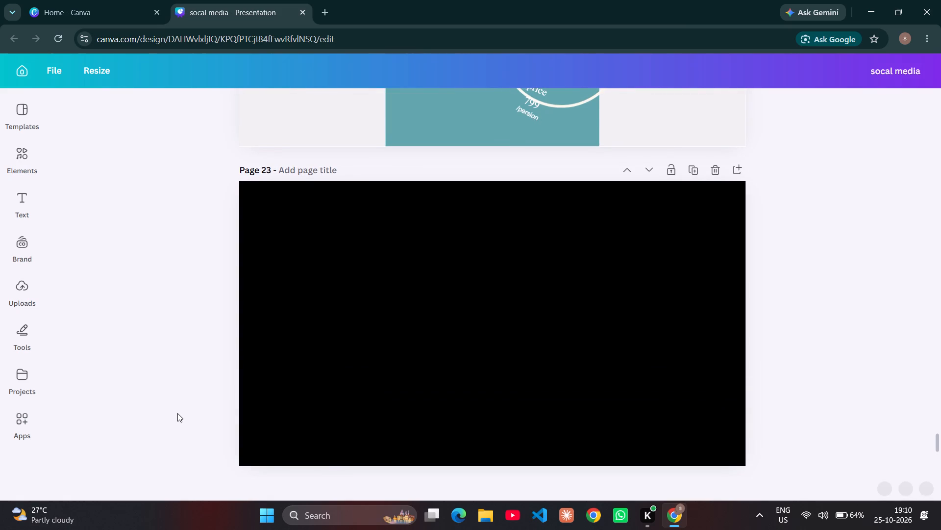
scroll(177, 413, "down", 1)
scroll(177, 413, "right", 6)
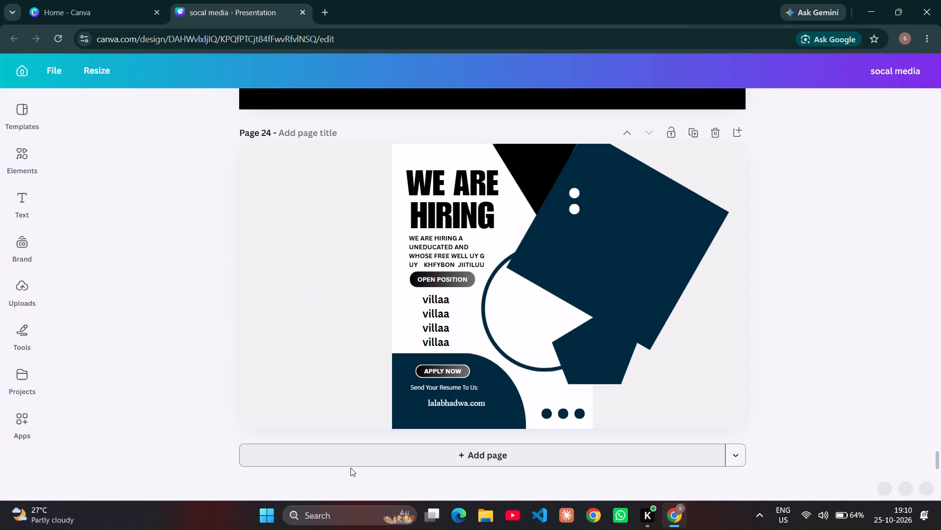
left_click(372, 458)
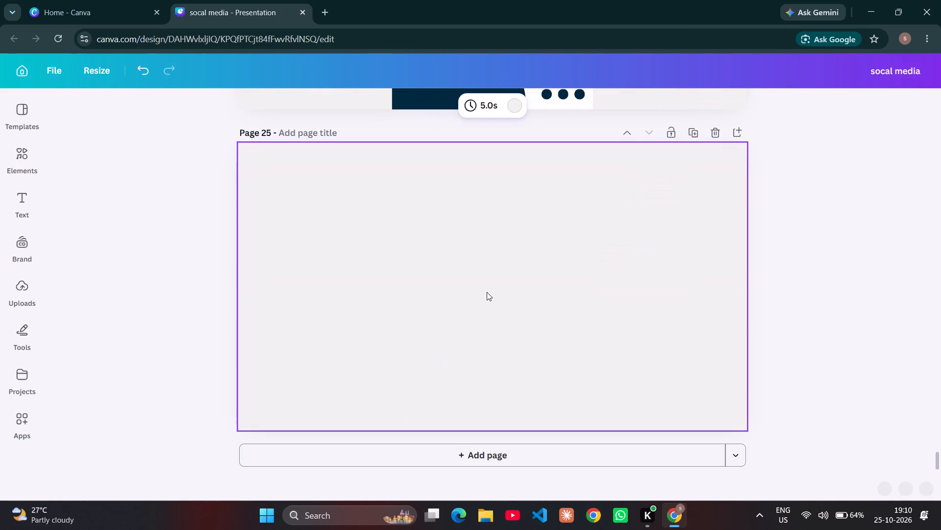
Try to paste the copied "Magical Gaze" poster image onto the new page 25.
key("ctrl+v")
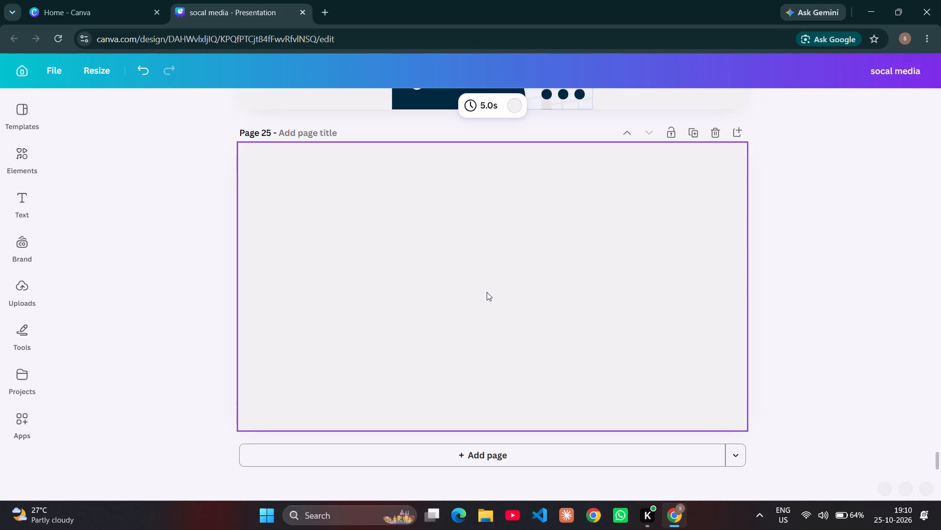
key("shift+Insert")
Add another blank page after page 25.
left_click(495, 462)
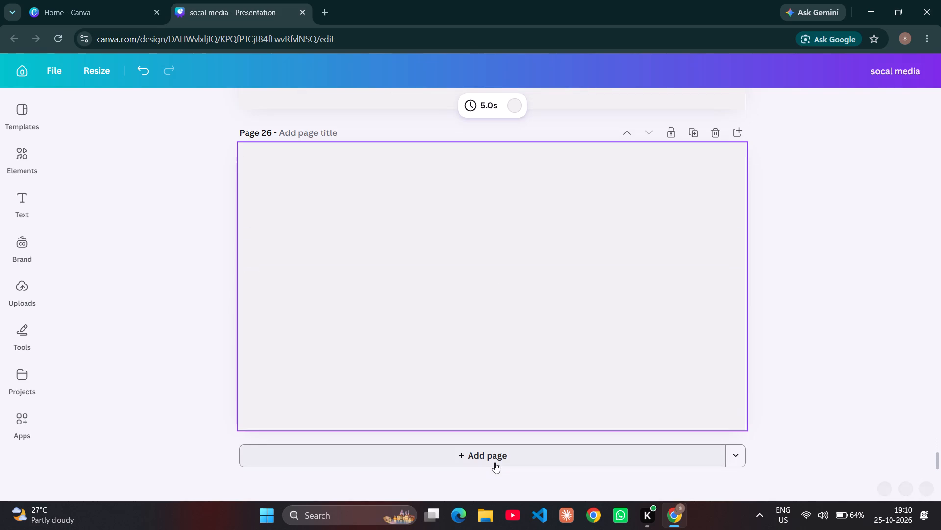
Paste the copied "Magical Gaze" poster image onto the blank page 25.
scroll(495, 462, "up", 4)
left_click(517, 203)
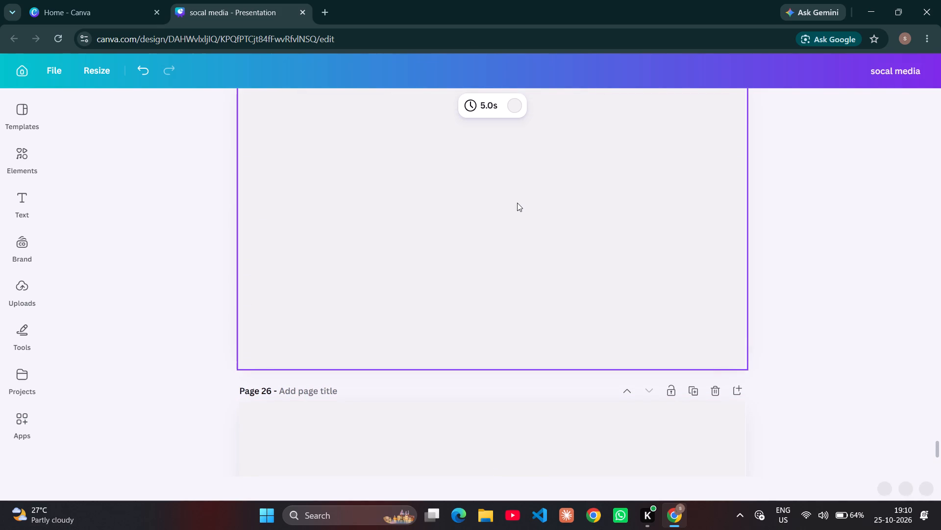
key("ctrl+v")
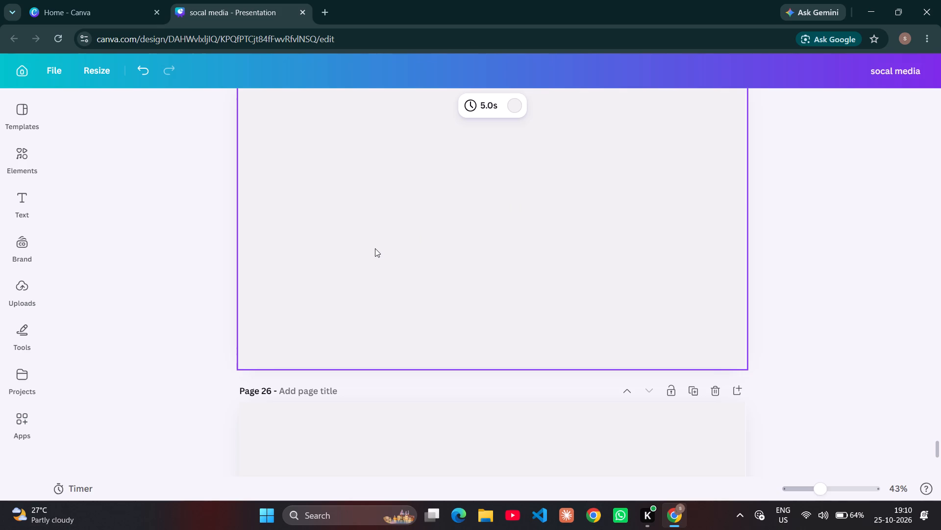
key("ctrl+v")
key("ctrl+v")
key("ctrl+v")
key("ctrl+v")
key("ctrl+v")
key("ctrl+v")
key("ctrl+v")
left_click(75, 14)
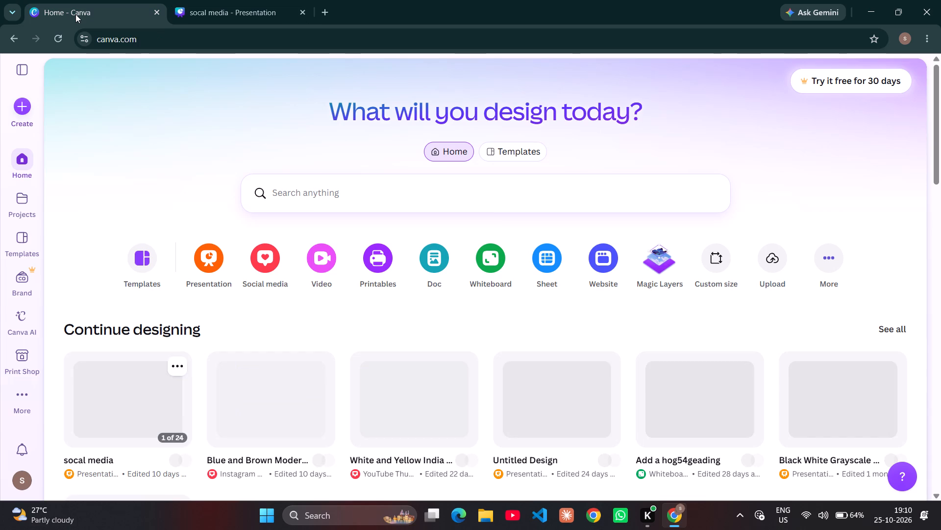
left_click(249, 24)
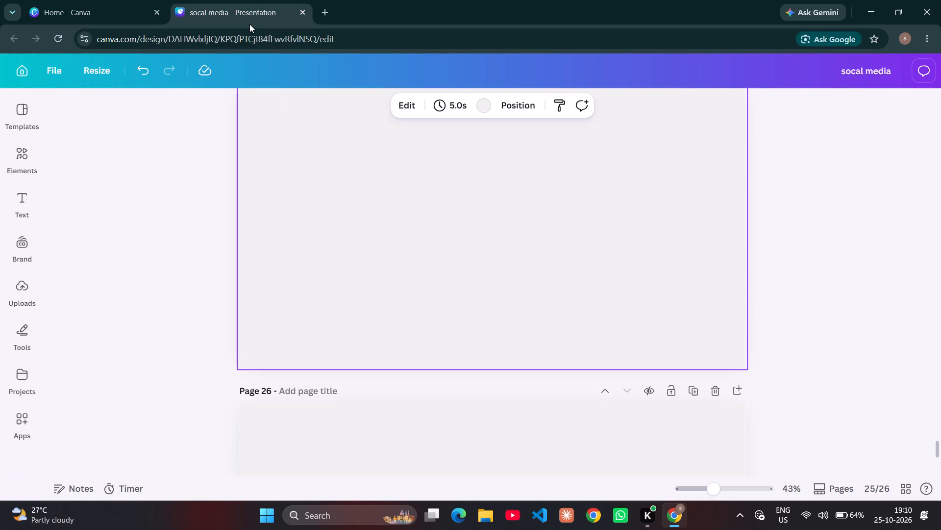
scroll(255, 264, "up", 4)
scroll(255, 264, "down", 1)
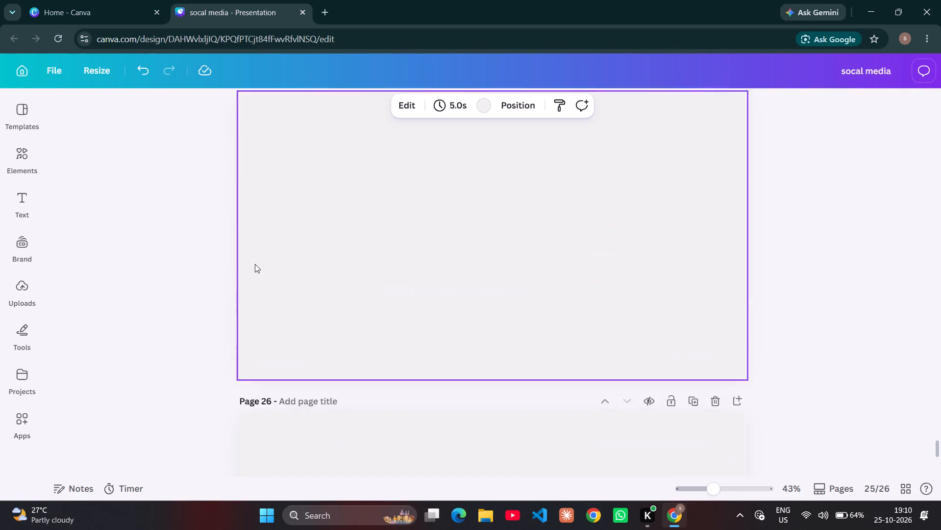
scroll(255, 264, "down", 1)
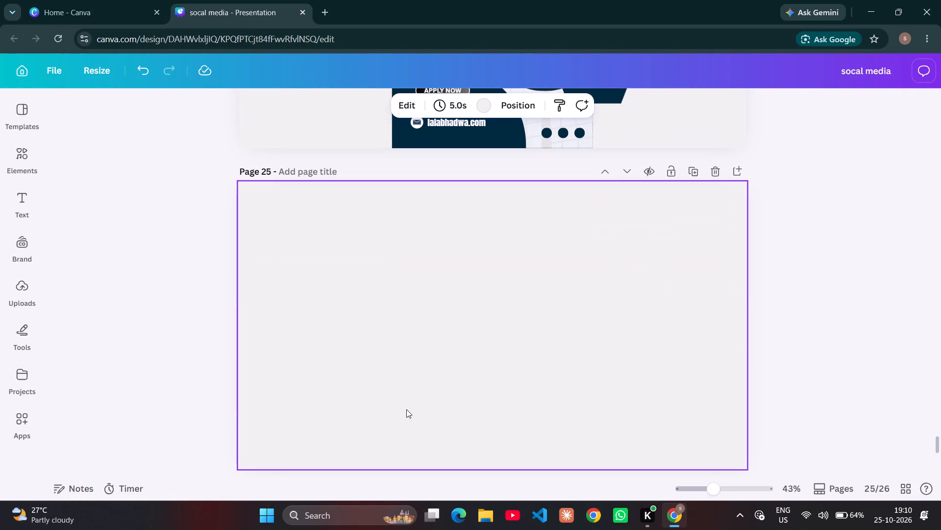
right_click(406, 409)
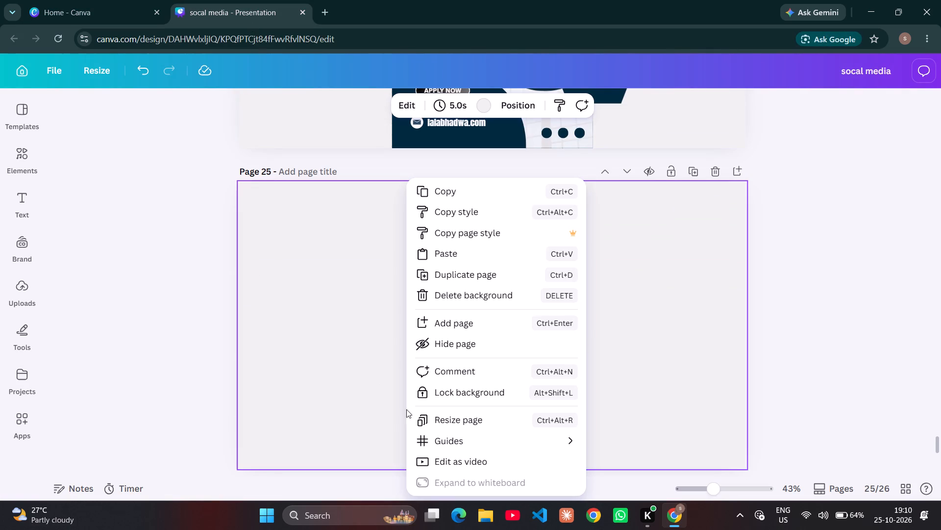
left_click(476, 254)
Add a square shape to the blank page 26.
scroll(476, 254, "down", 3)
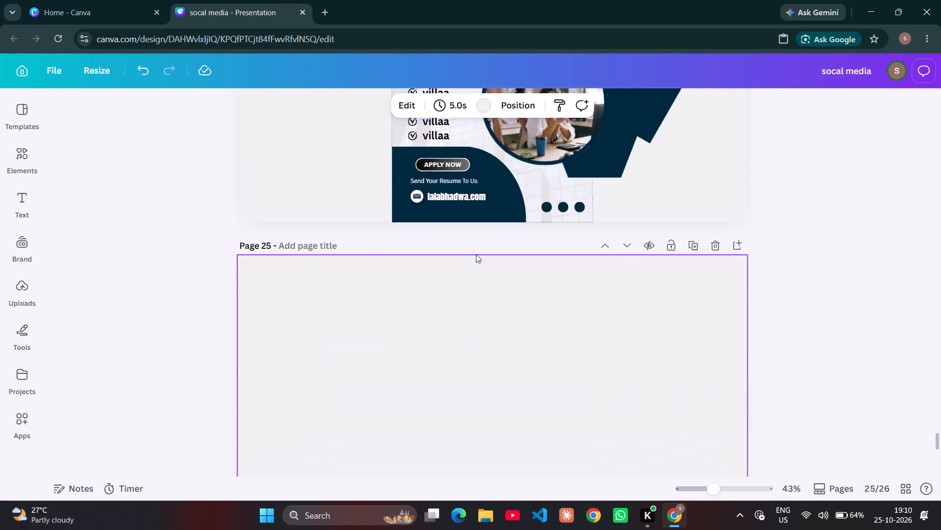
scroll(476, 254, "down", 3)
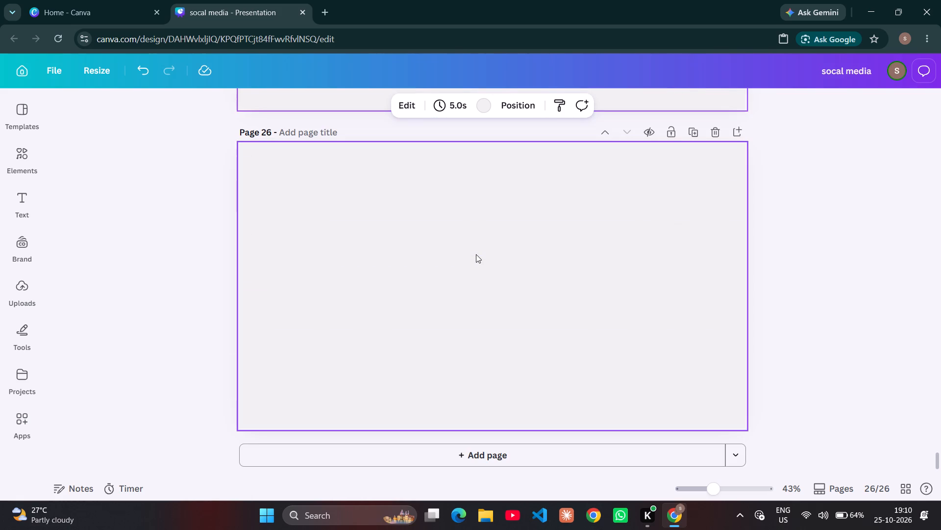
left_click(21, 325)
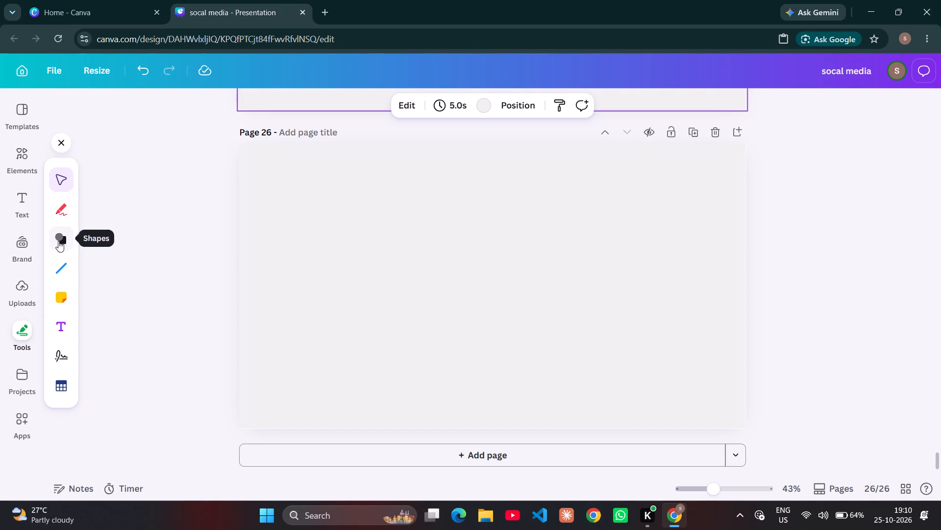
left_click(58, 241)
left_click(101, 167)
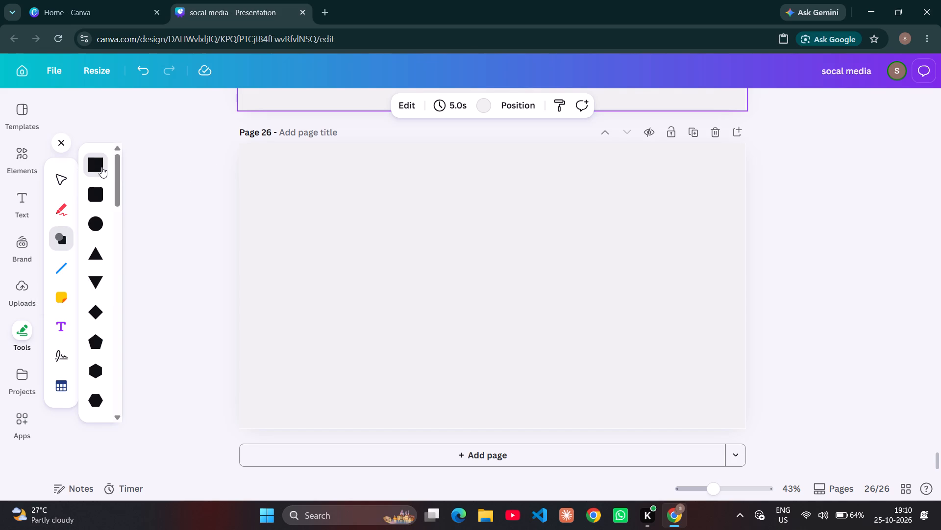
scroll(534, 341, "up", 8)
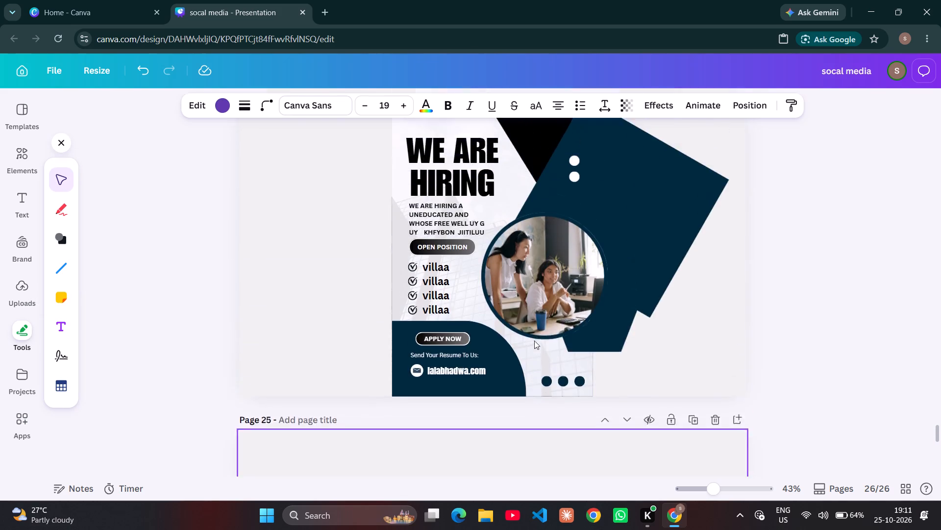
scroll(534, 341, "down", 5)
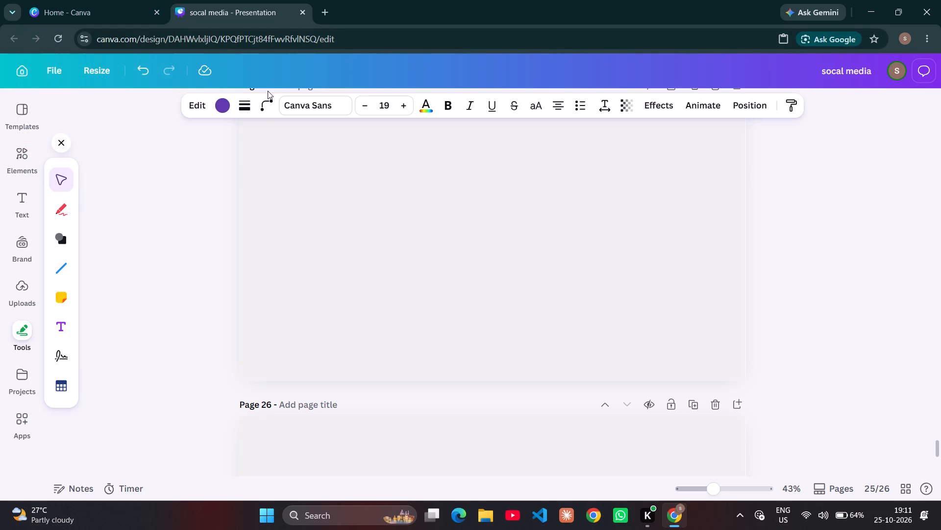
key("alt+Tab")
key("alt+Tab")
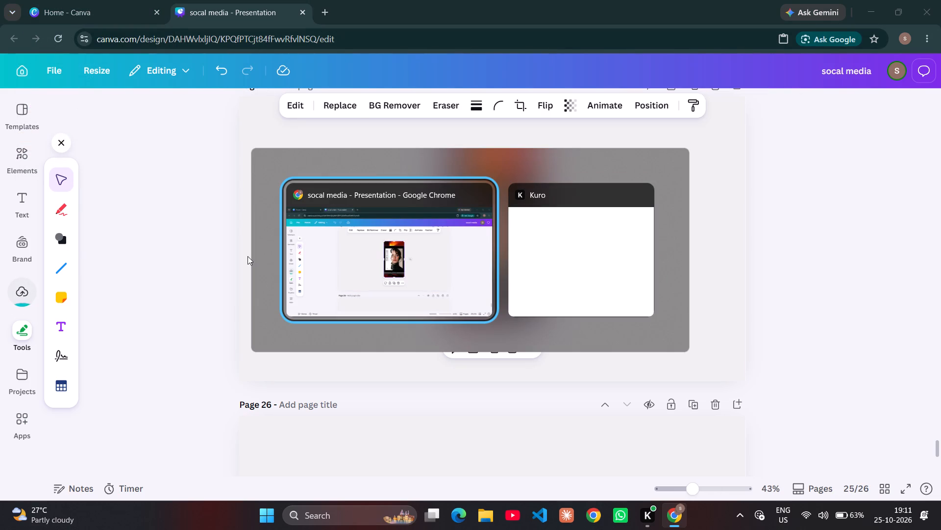
Move the pasted poster image left of centre on page 25 and enlarge it up to the page's top edge.
scroll(248, 256, "down", 2)
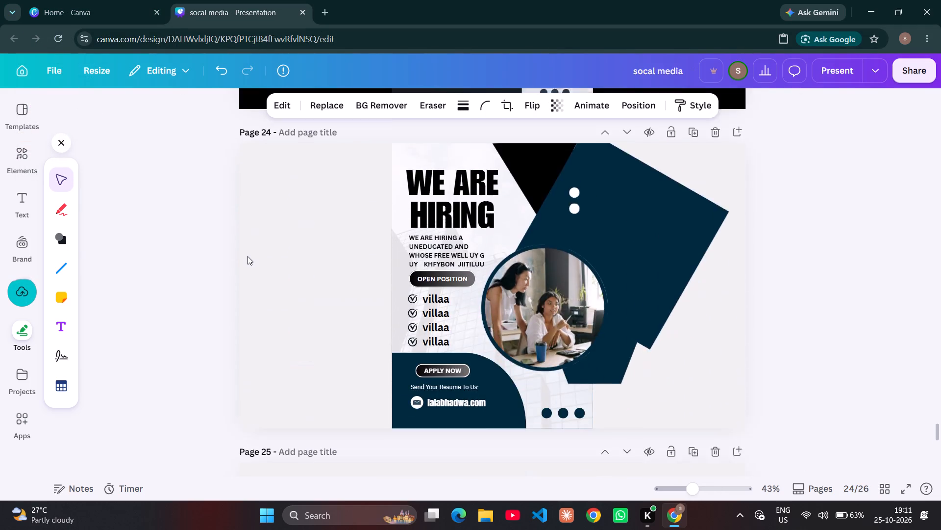
scroll(248, 256, "down", 1)
left_click(487, 337)
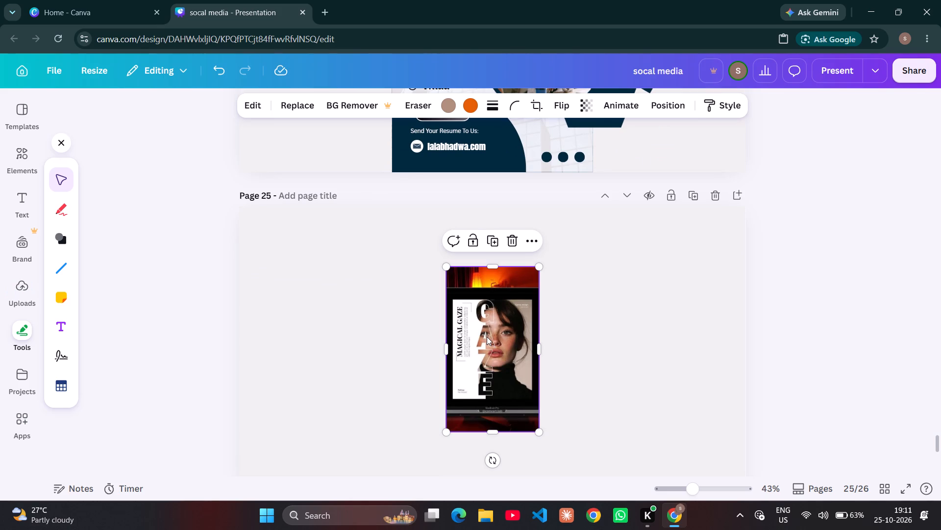
left_click_drag(487, 337, 446, 340)
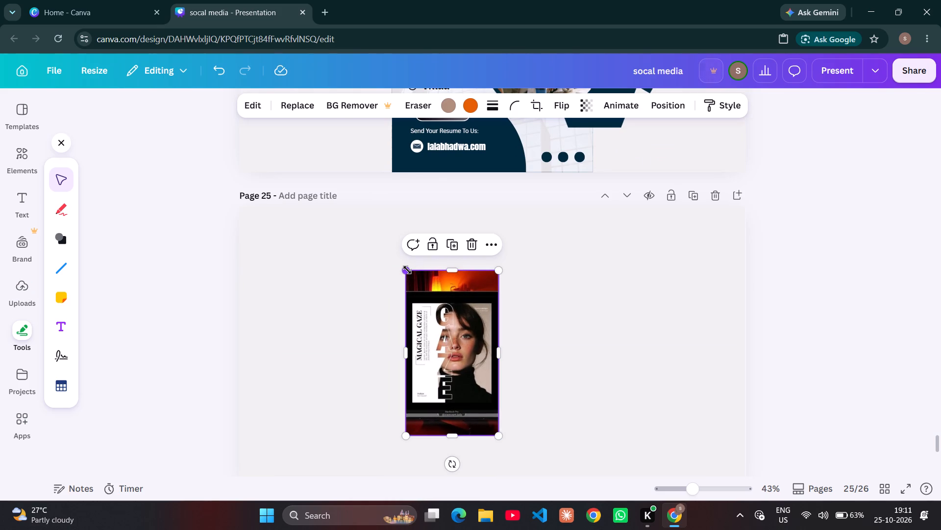
left_click_drag(407, 270, 342, 220)
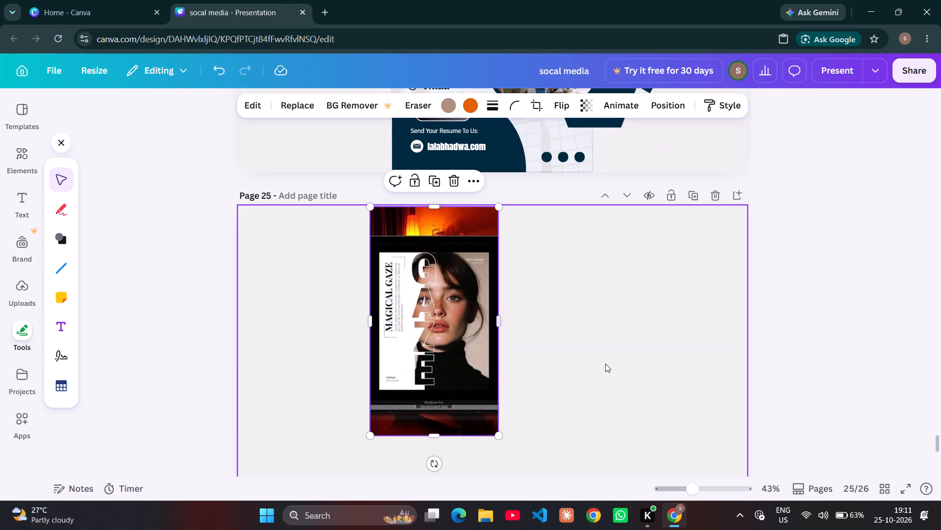
Enlarge the poster image from its bottom-right corner to about 616 by 1,099 so it spans page 25's height.
scroll(605, 364, "down", 2)
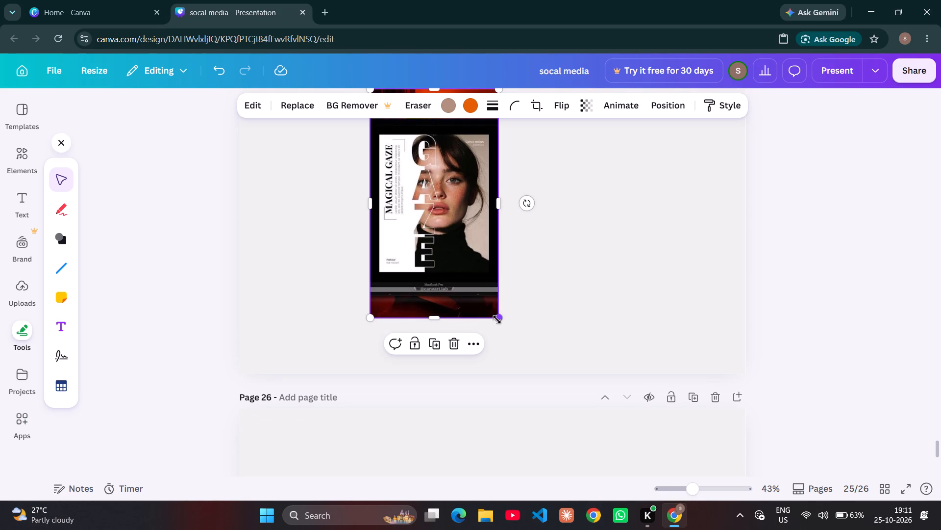
right_click_drag(497, 319, 532, 407)
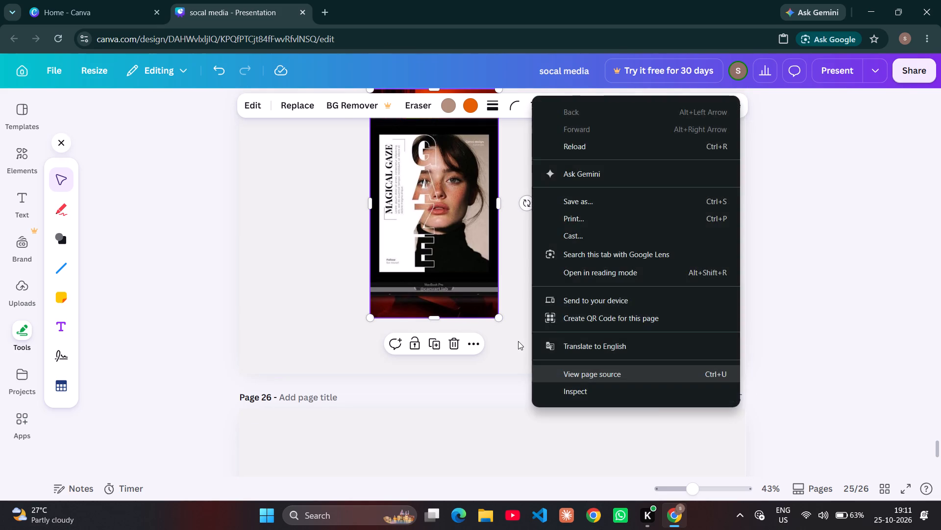
left_click(518, 339)
left_click(496, 314)
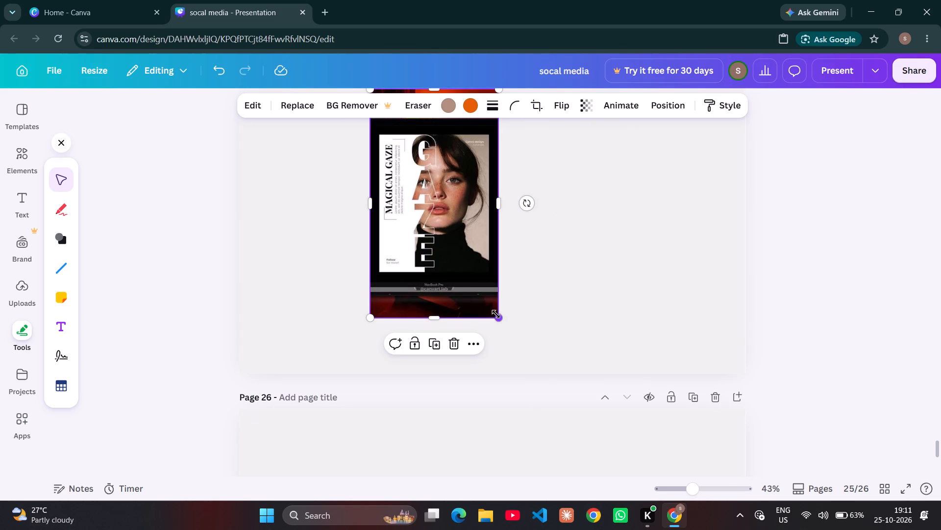
right_click_drag(499, 318, 530, 329)
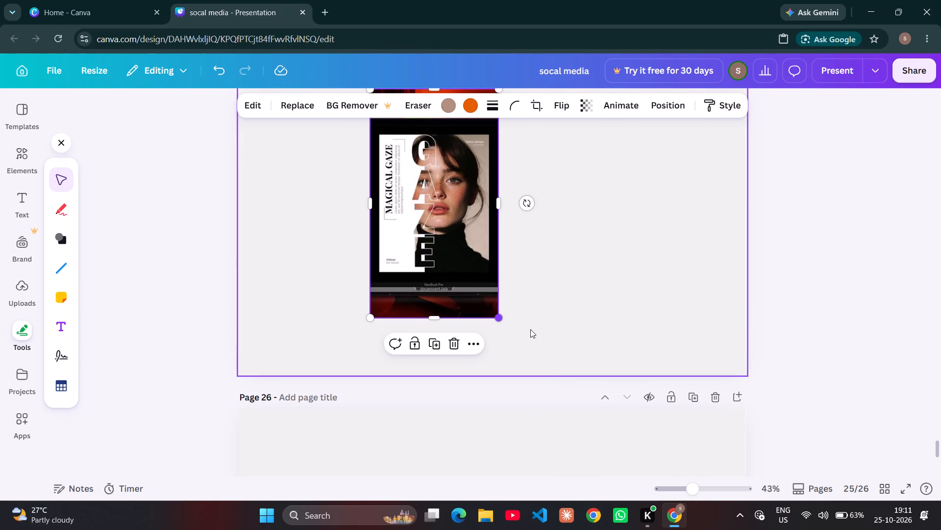
right_click_drag(530, 329, 530, 329)
left_click_drag(506, 327, 498, 318)
left_click_drag(498, 318, 553, 366)
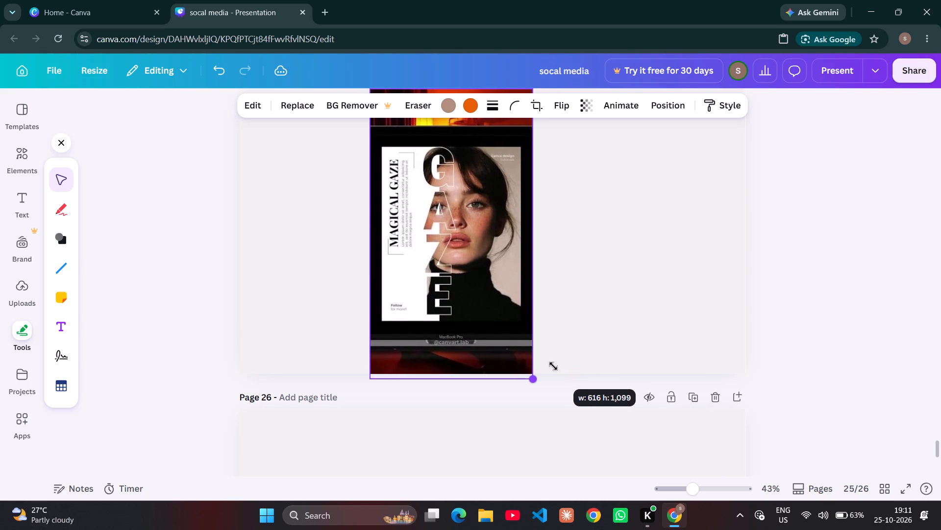
Resize the poster image to 606 by 1080 px so it fits page 25's height, and centre it horizontally.
left_click_drag(553, 366, 549, 360)
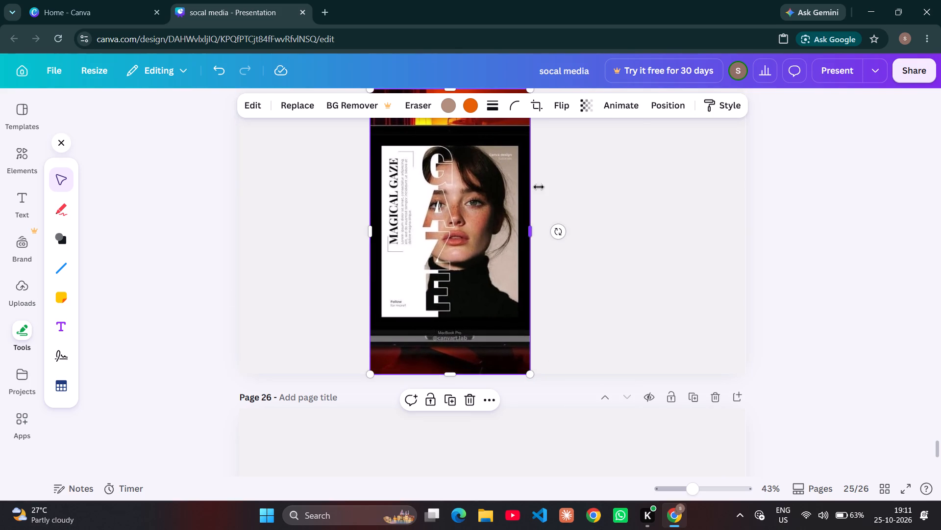
left_click(663, 107)
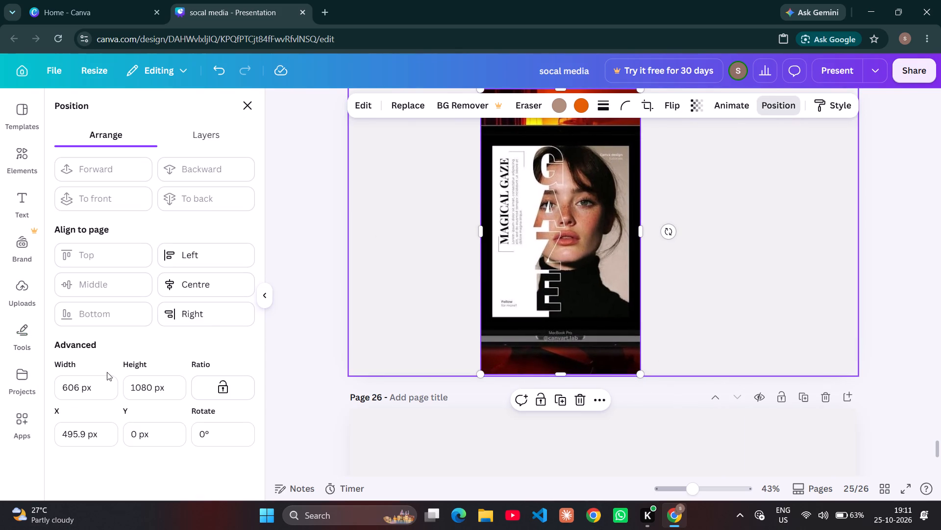
left_click(216, 288)
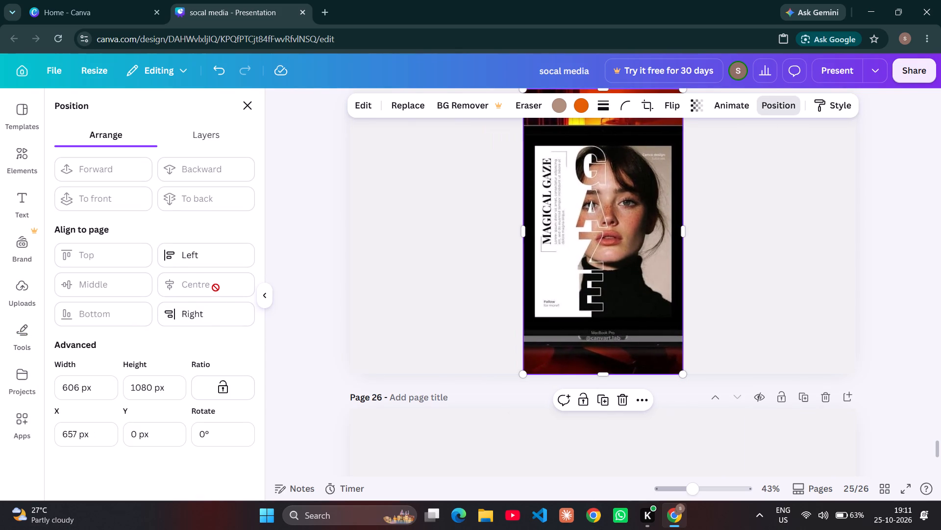
Set the width of the purple square on page 26 to 606 px.
scroll(384, 397, "down", 2)
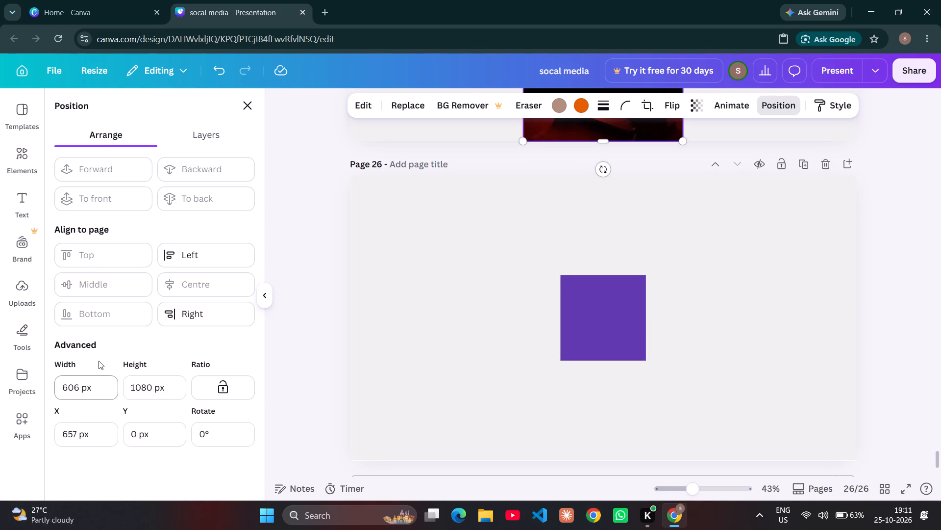
left_click(611, 297)
left_click(104, 392)
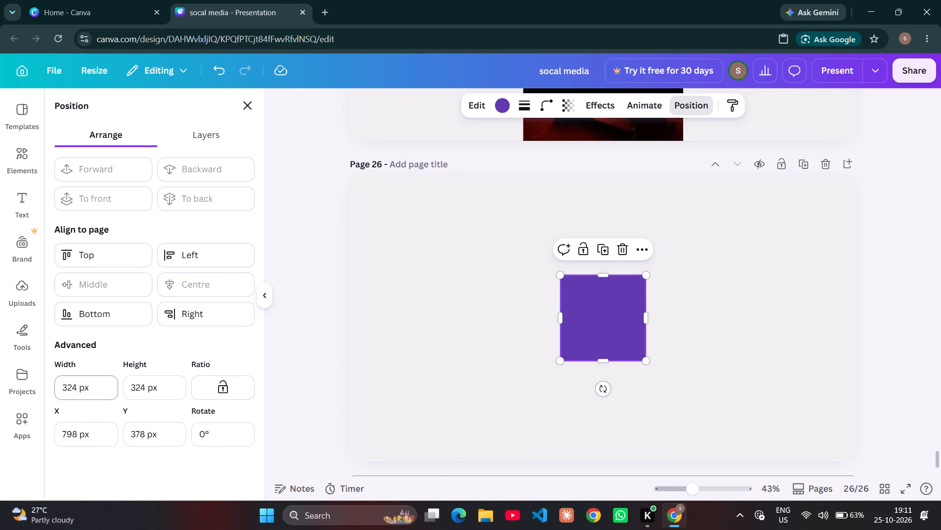
key("BackSpace")
key("BackSpace")
key("BackSpace")
key("BackSpace")
key("BackSpace")
key("BackSpace")
key("BackSpace")
key("BackSpace")
key("BackSpace")
key("BackSpace")
key("BackSpace")
key("BackSpace")
type("606")
key("Return")
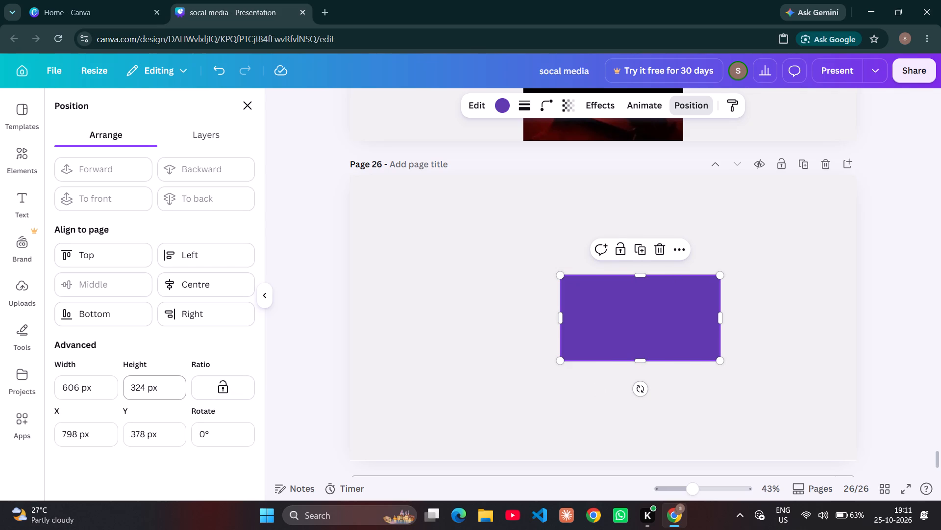
Set the height of the purple shape on page 26 to 1080 px.
left_click(173, 387)
key("BackSpace")
key("BackSpace")
key("BackSpace")
key("BackSpace")
key("BackSpace")
key("BackSpace")
key("BackSpace")
key("BackSpace")
key("BackSpace")
key("BackSpace")
key("BackSpace")
type("1080")
key("Return")
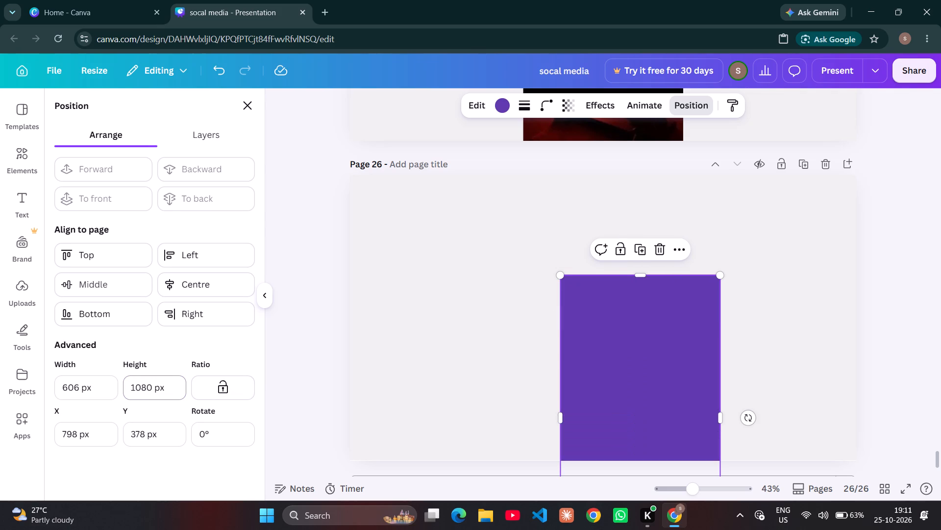
Align the purple rectangle to the centre and middle of page 26, and deselect it.
left_click(222, 274)
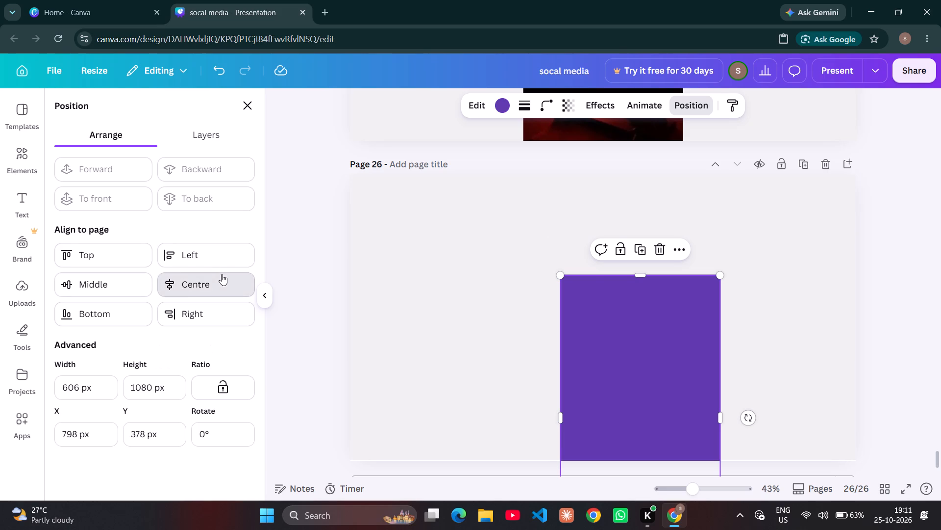
left_click(95, 287)
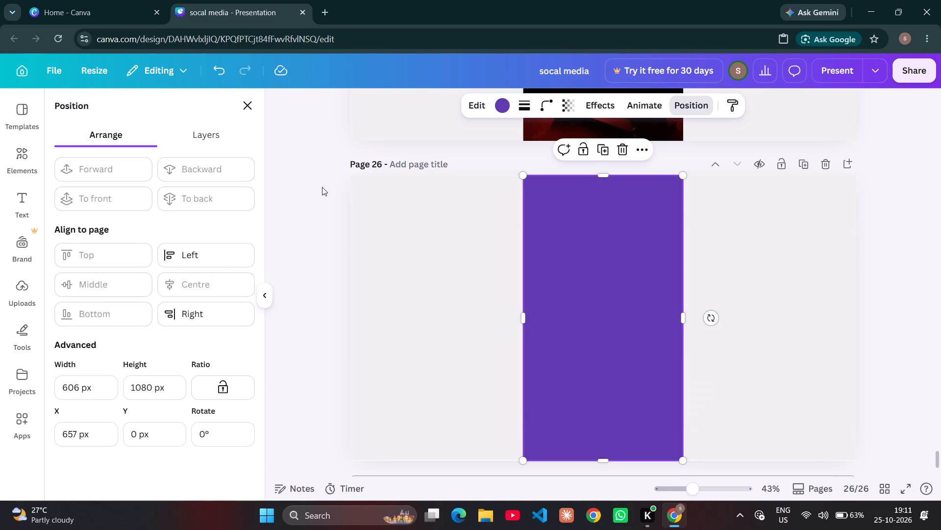
left_click(300, 180)
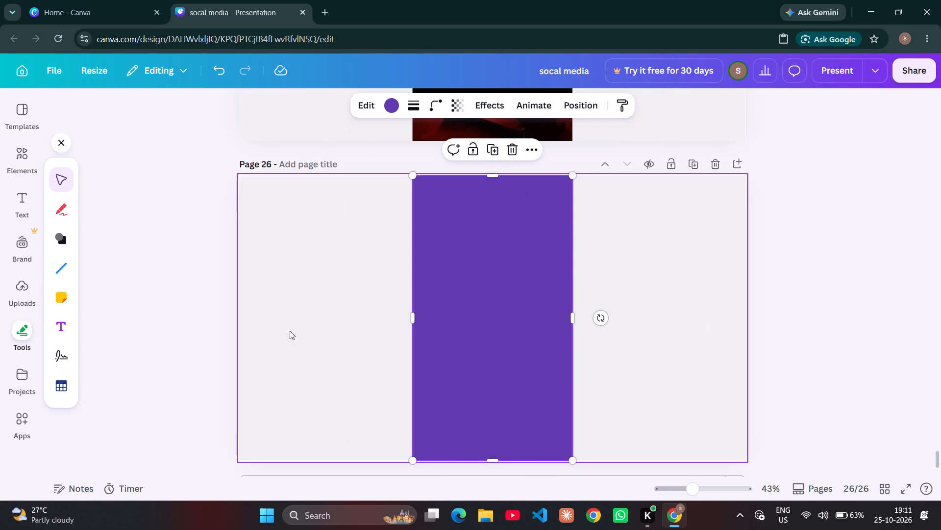
left_click(129, 371)
Return to page 25 and search the elements library for "study room".
scroll(129, 371, "up", 2)
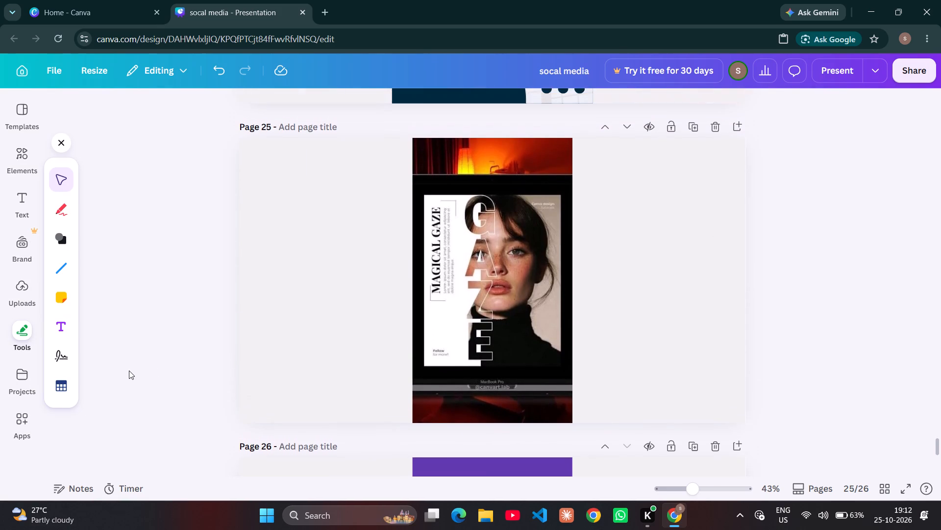
scroll(129, 371, "up", 1)
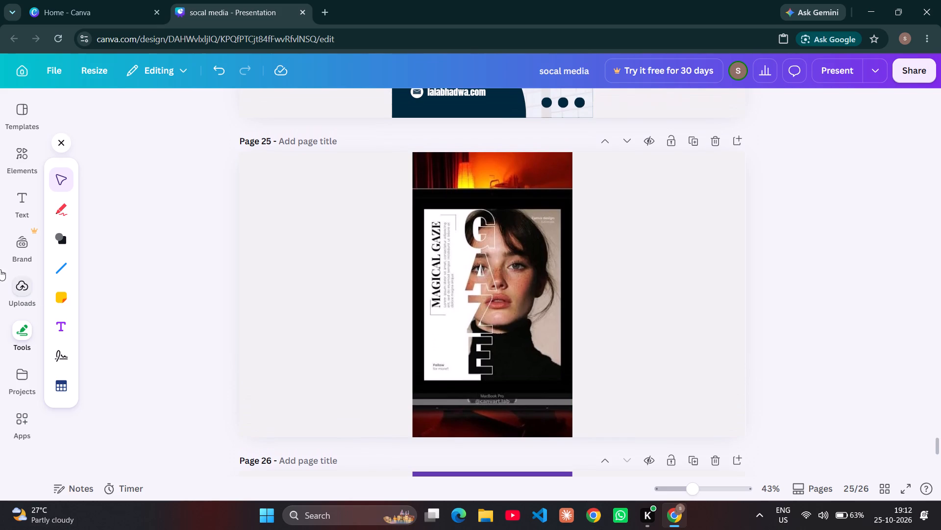
left_click(19, 157)
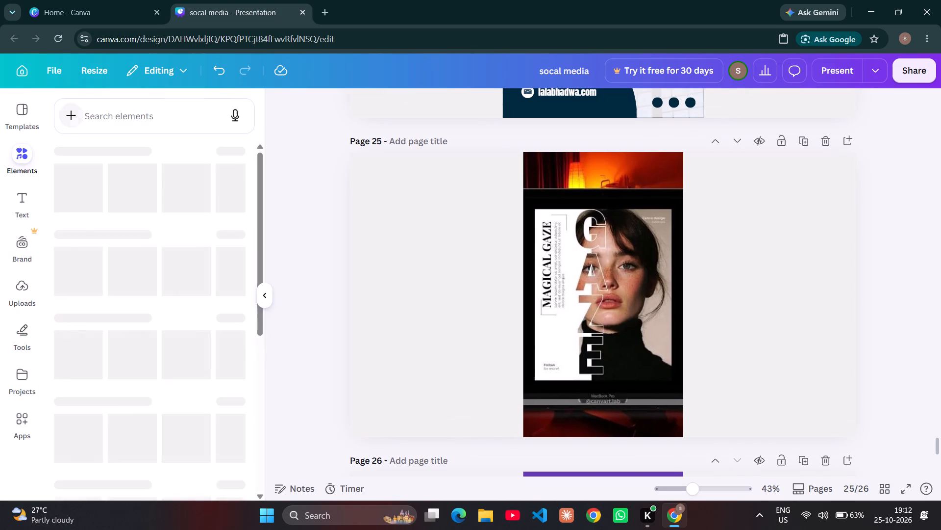
left_click(95, 118)
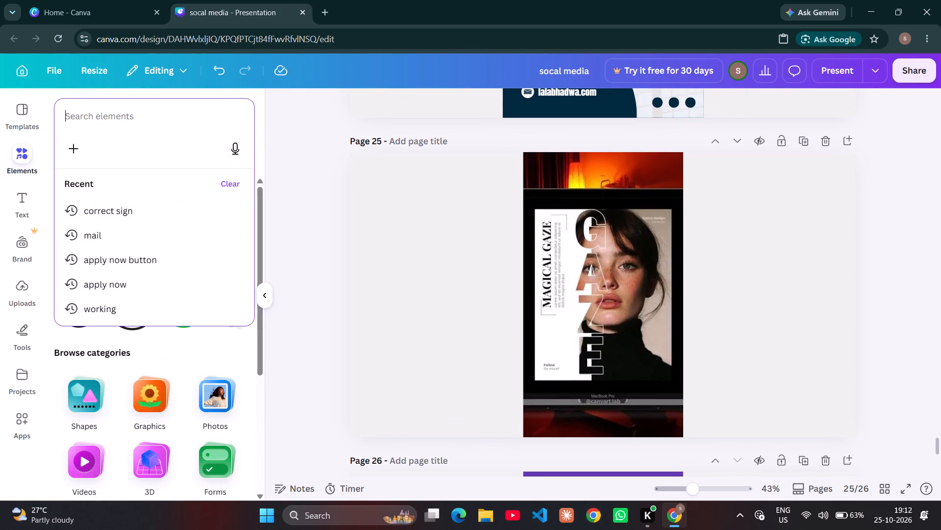
type("su")
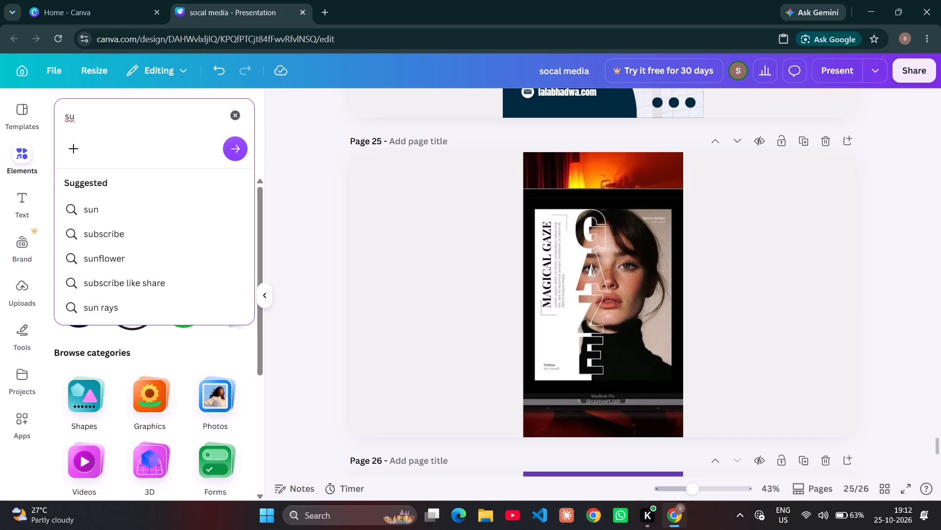
key("BackSpace")
key("t")
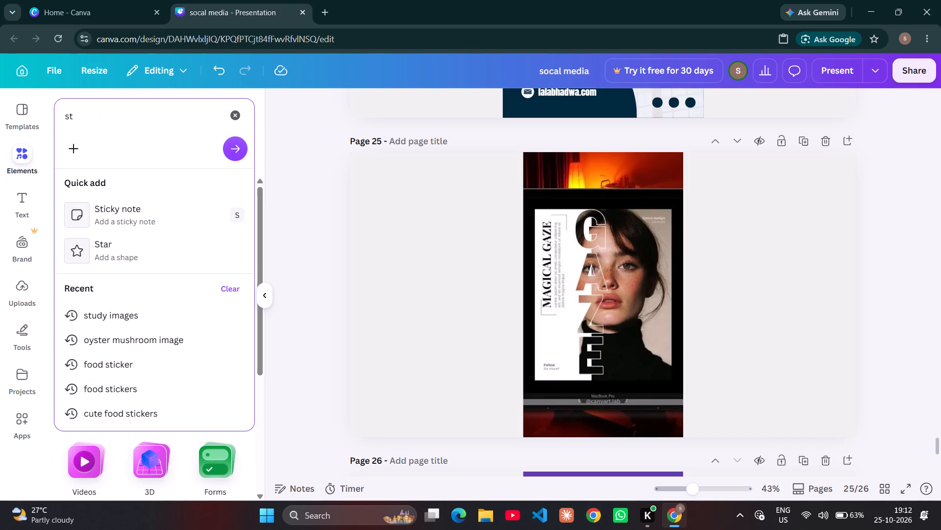
type("ude")
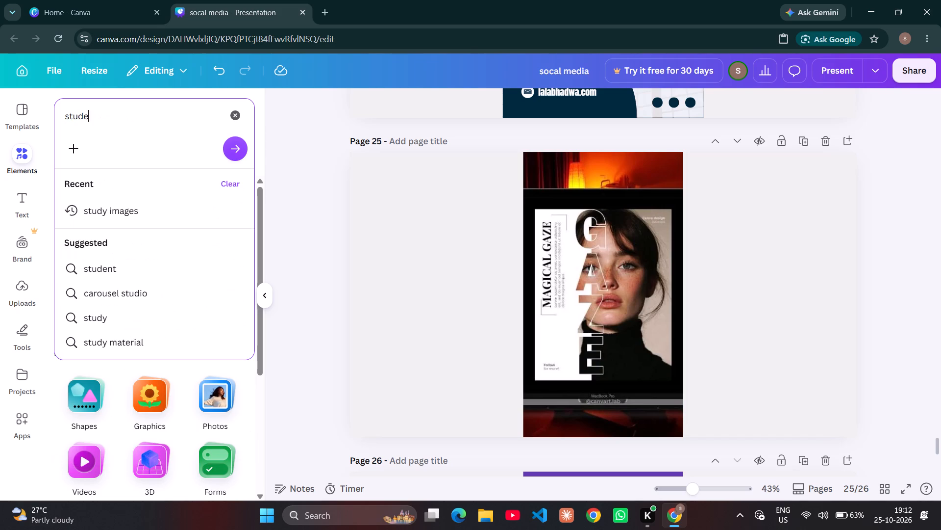
type("y ta")
key("BackSpace")
key("BackSpace")
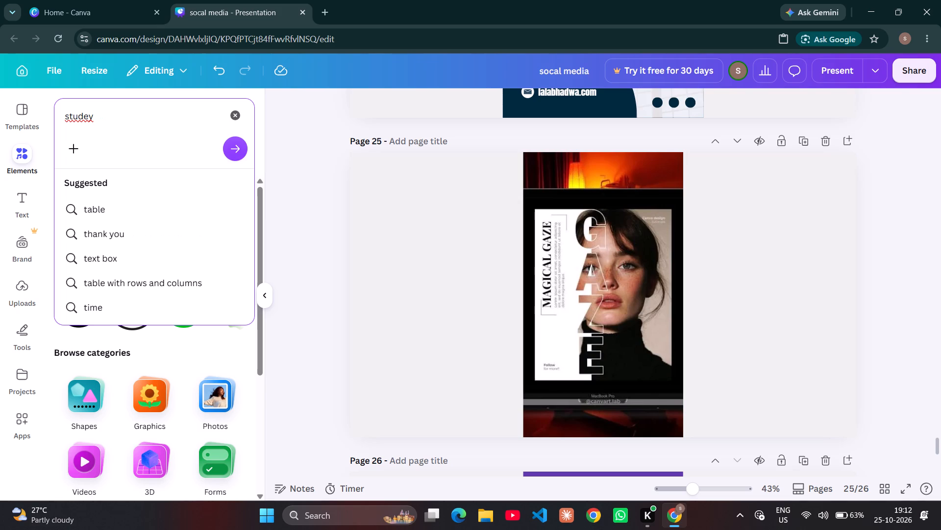
key("BackSpace")
key("BackSpace")
key("BackSpace")
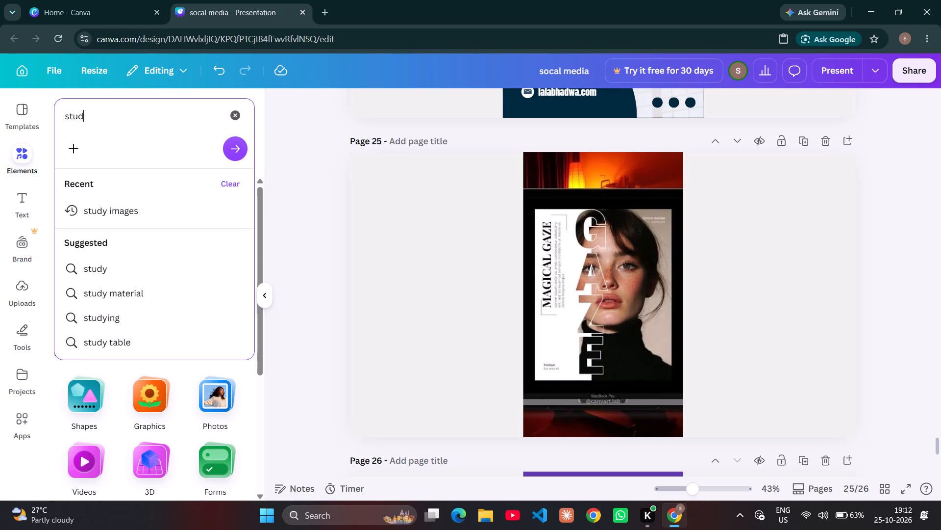
type("y room")
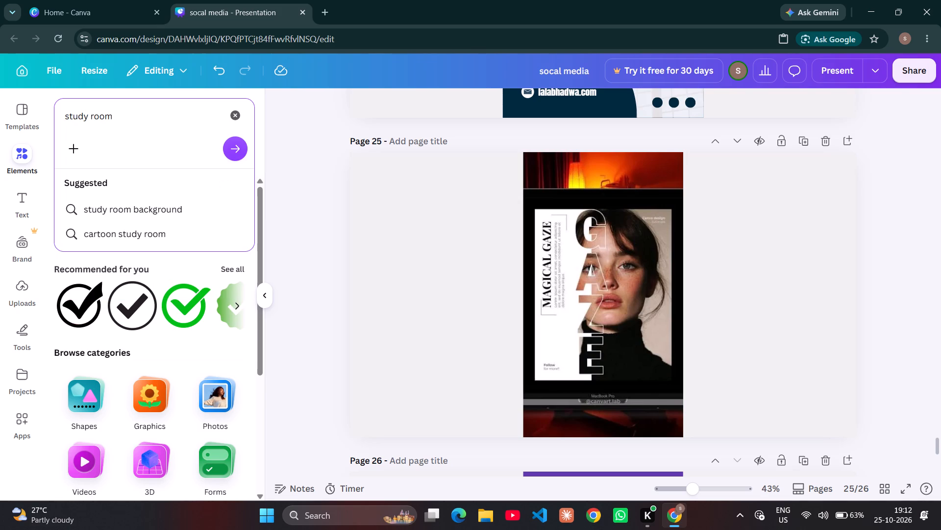
key("bracketright")
key("Return")
key("backslash")
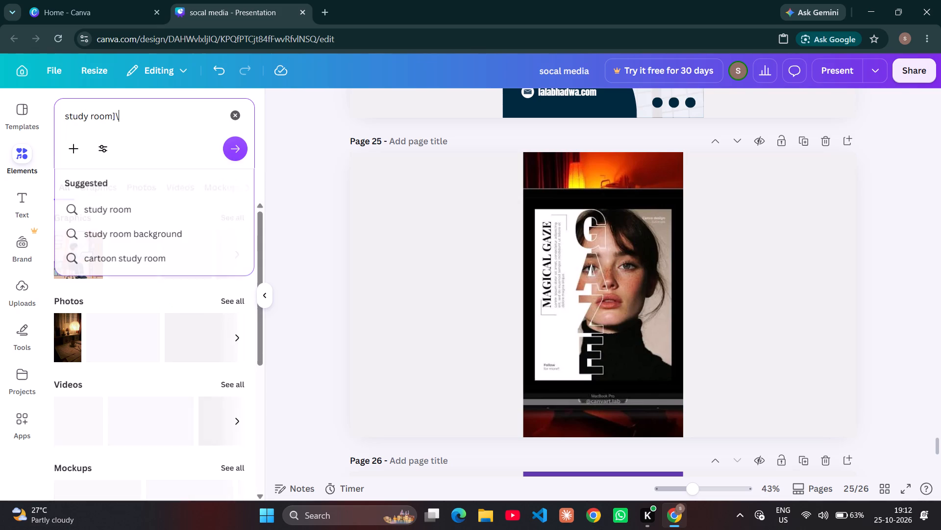
key("BackSpace")
key("BackSpace")
key("Return")
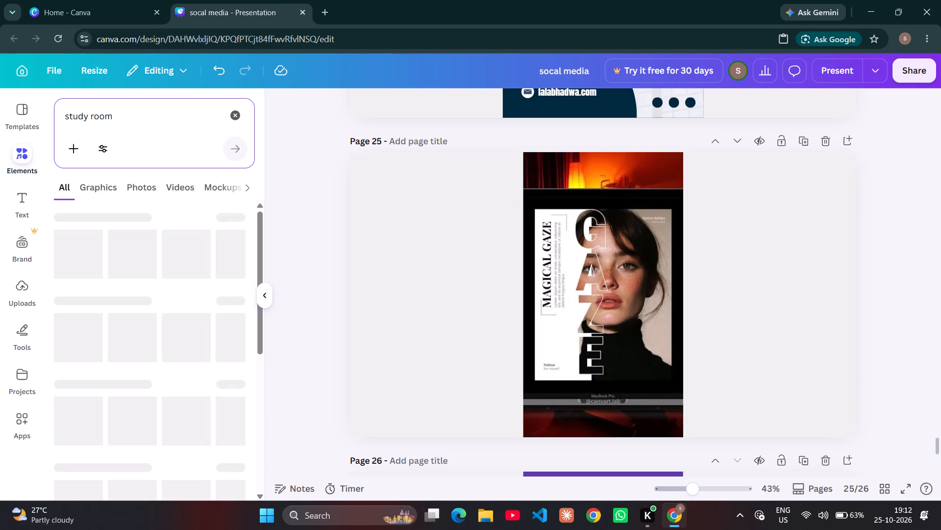
key("Return")
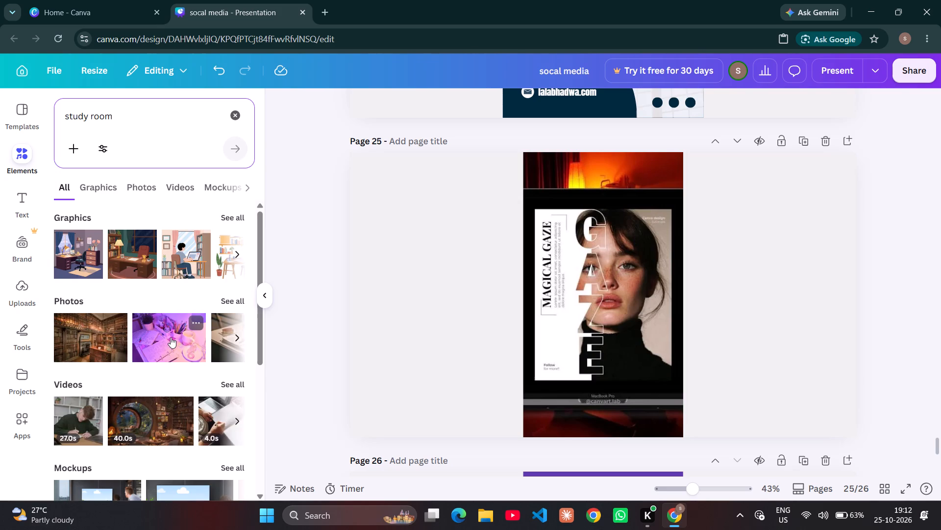
Add the dark vertical photo of a desk with a glowing lamp, papers and a coffee cup to page 25.
scroll(171, 337, "left", 6)
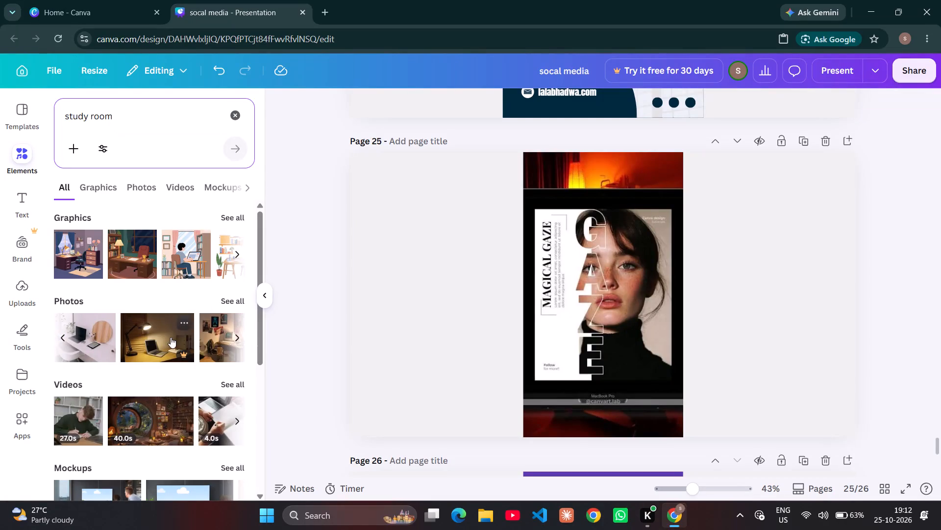
scroll(154, 247, "left", 1)
scroll(152, 323, "left", 2)
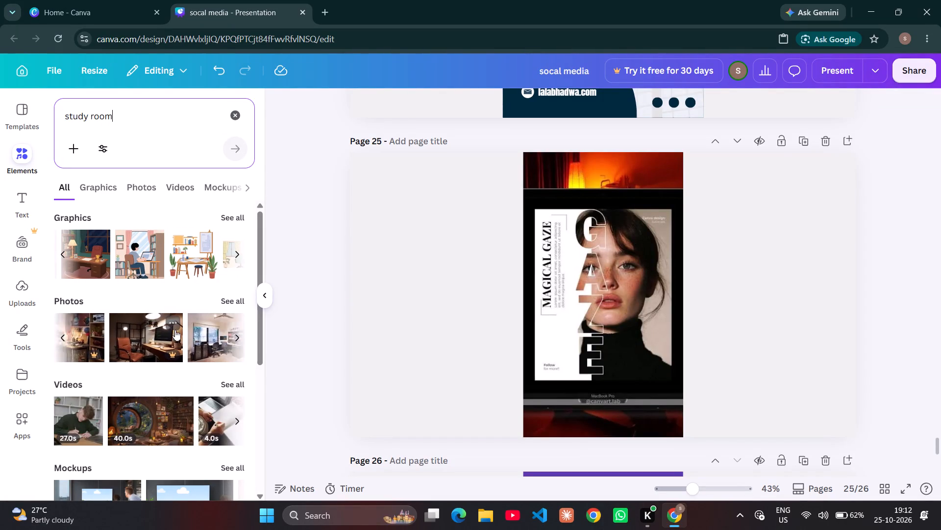
scroll(175, 330, "left", 6)
left_click(139, 334)
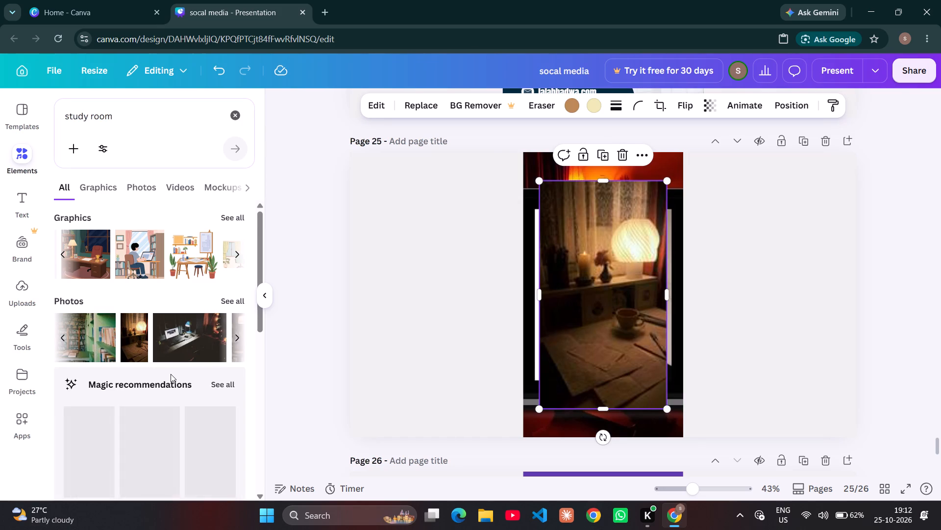
Replace the added desk photo on page 25 with the vertical photo of an arched floor lamp beside a bookshelf.
scroll(171, 374, "left", 1)
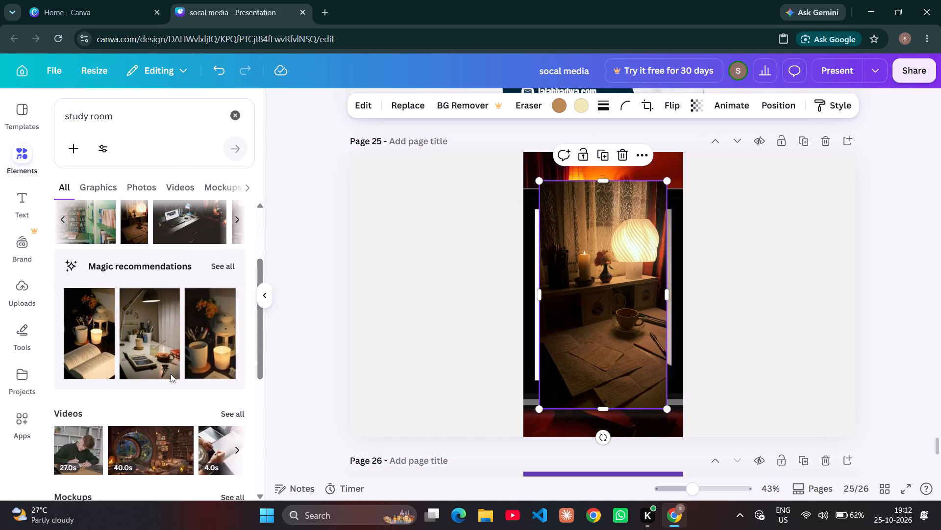
scroll(224, 332, "left", 2)
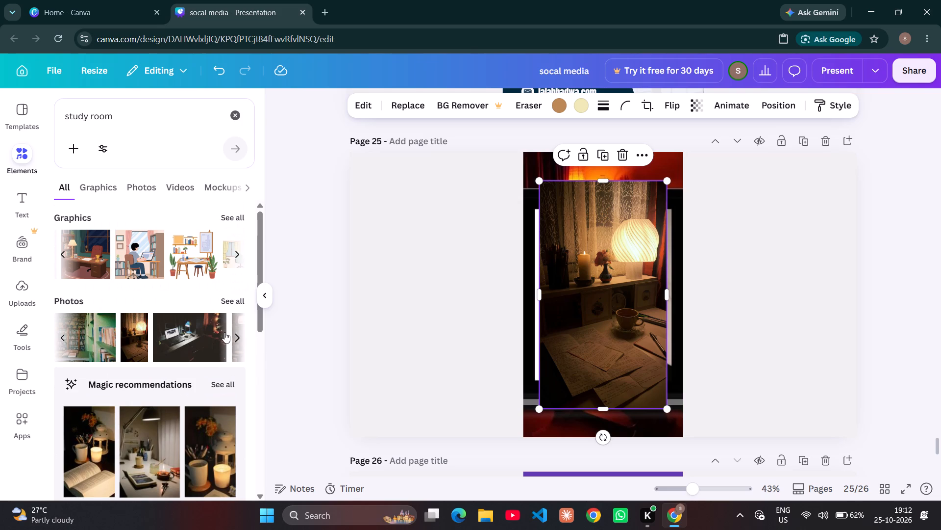
scroll(224, 332, "left", 1)
scroll(224, 332, "right", 1)
scroll(138, 343, "left", 1)
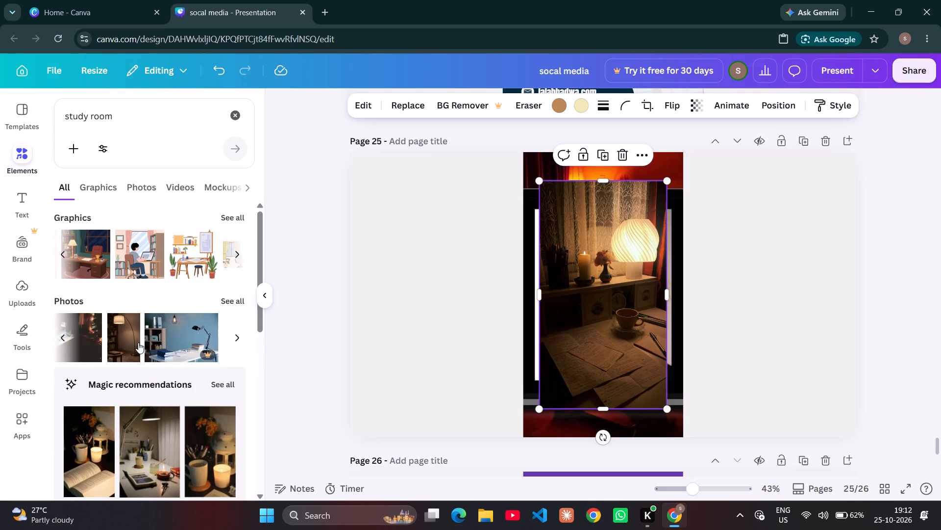
scroll(138, 343, "left", 2)
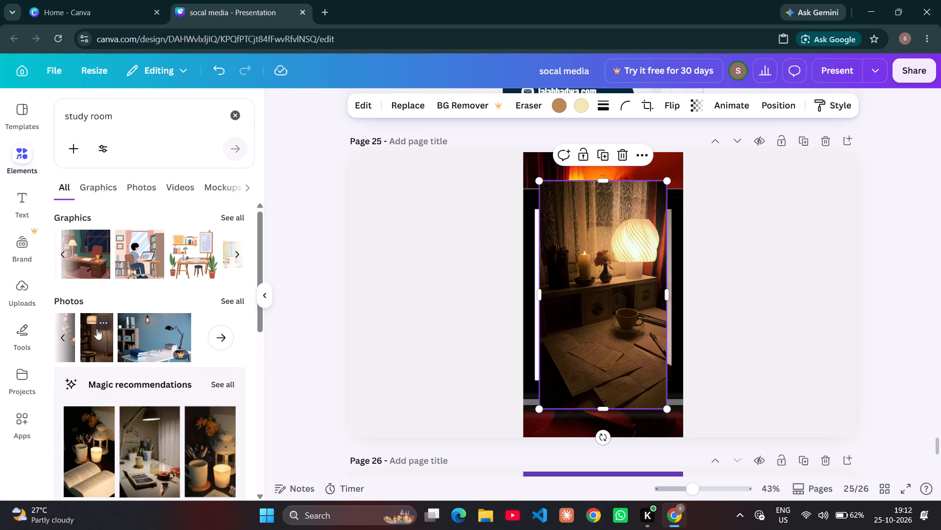
left_click(96, 329)
left_click_drag(96, 329, 540, 353)
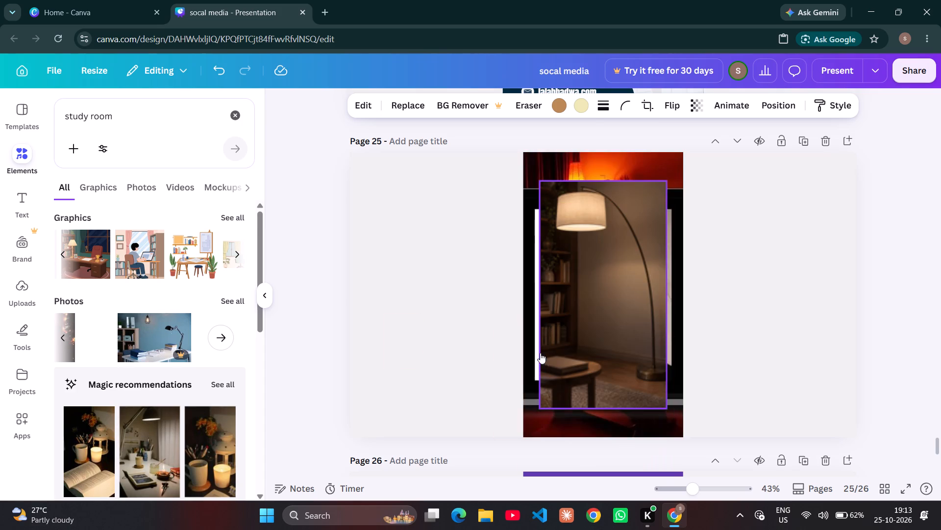
Show all "study room" photo results and move the arched floor lamp photo to the right of the poster on page 25.
left_click(218, 347)
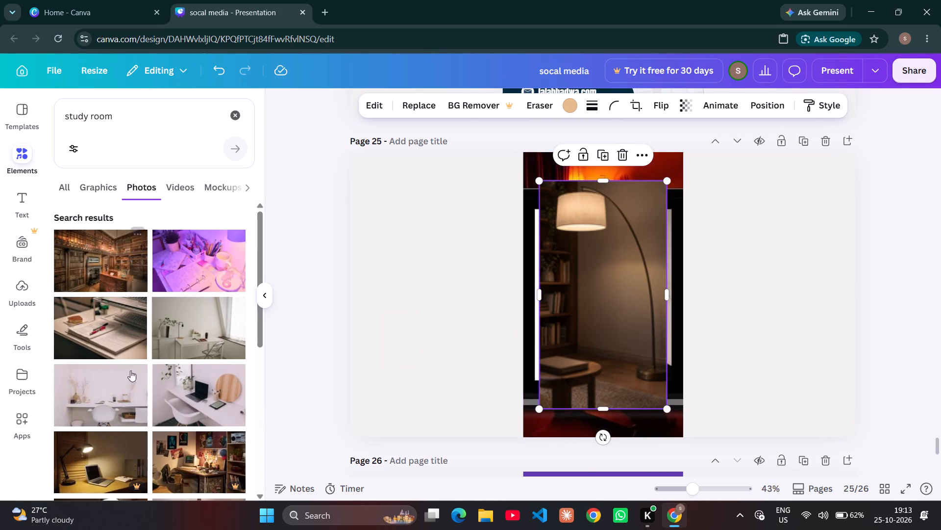
scroll(144, 410, "down", 6)
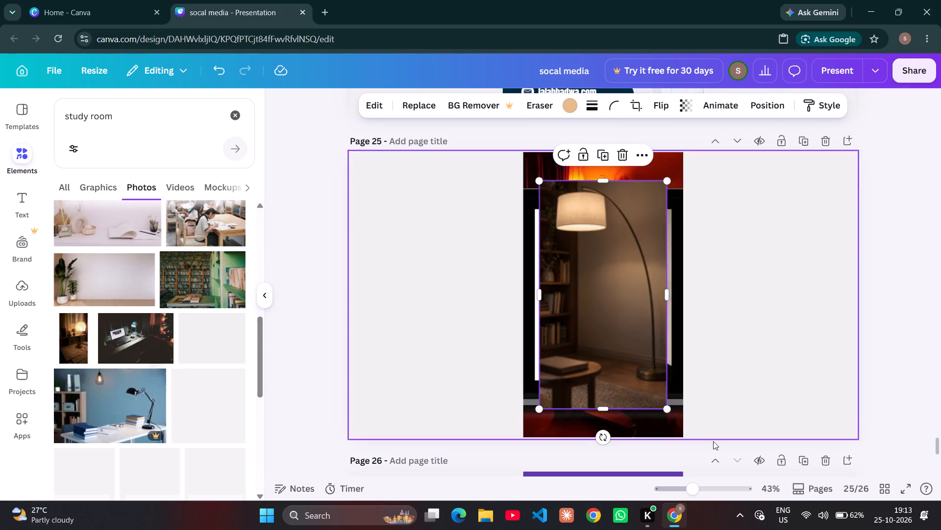
left_click_drag(649, 334, 846, 319)
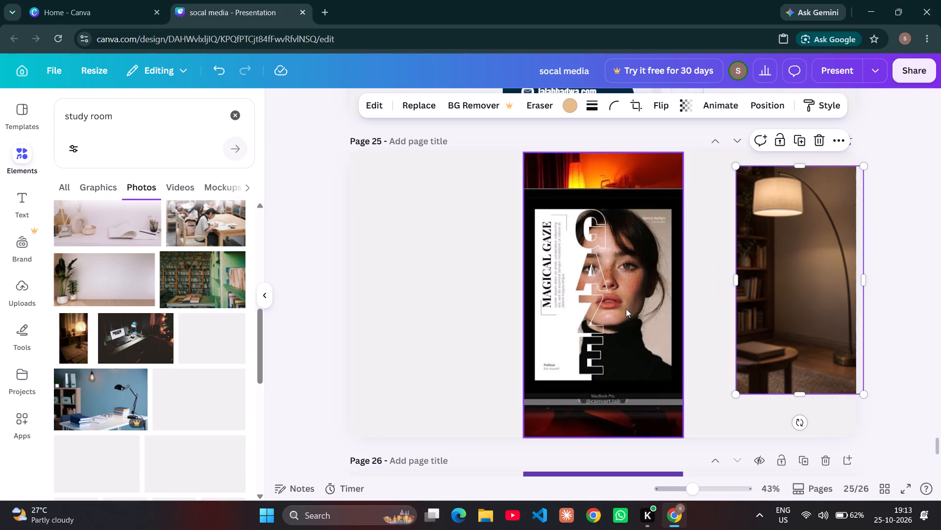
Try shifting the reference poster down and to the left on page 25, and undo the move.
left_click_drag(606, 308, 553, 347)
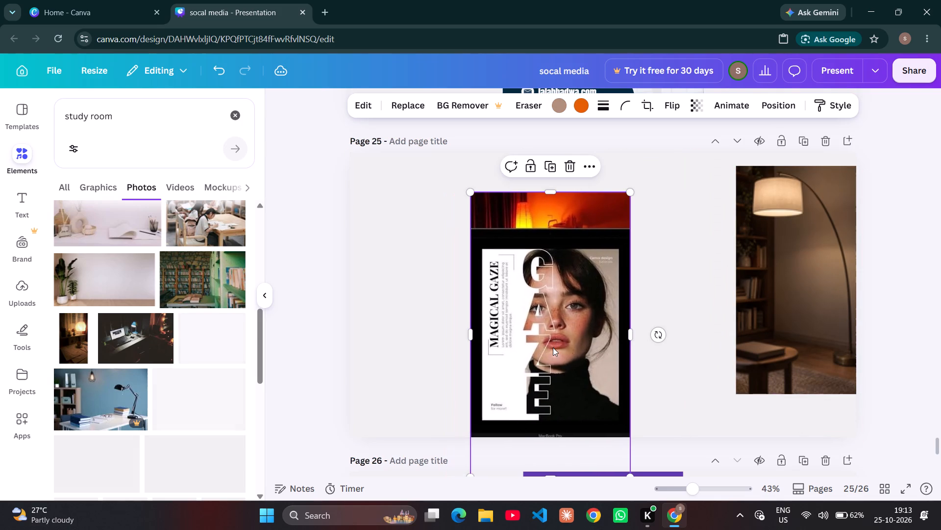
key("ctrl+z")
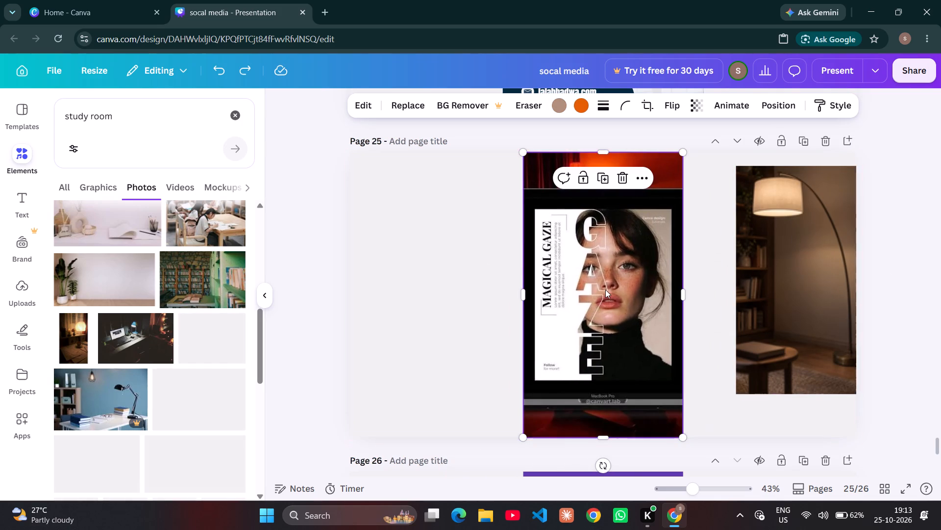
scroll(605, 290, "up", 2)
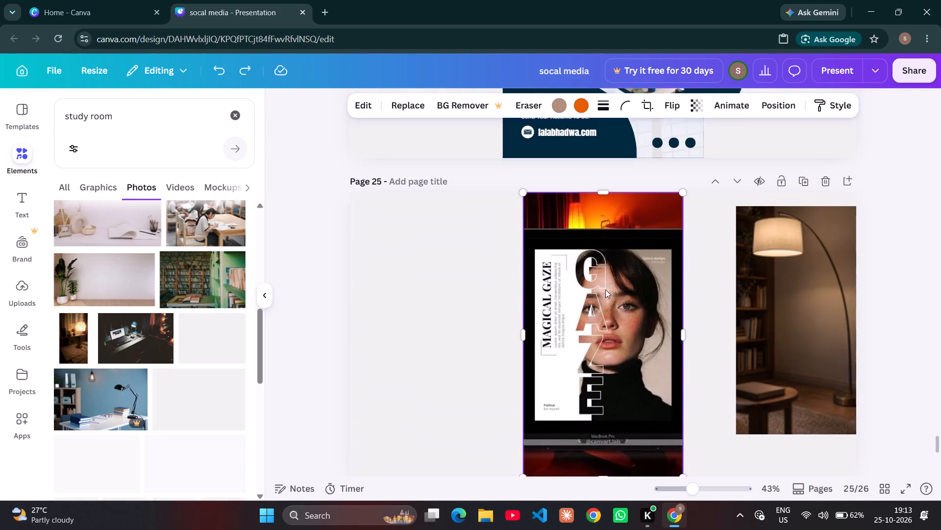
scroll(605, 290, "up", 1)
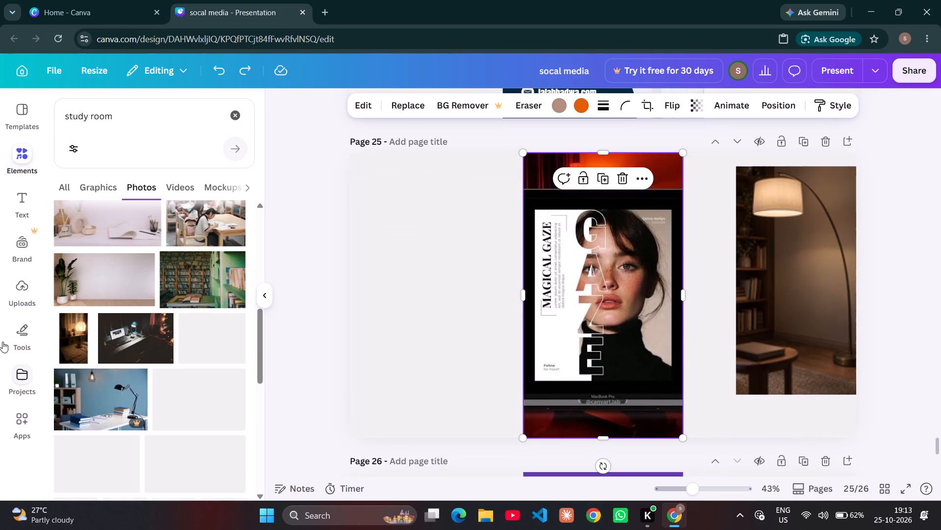
Add the dark desk photo with a glowing lamp and coffee cup to page 25, placing it left of the poster.
left_click(68, 344)
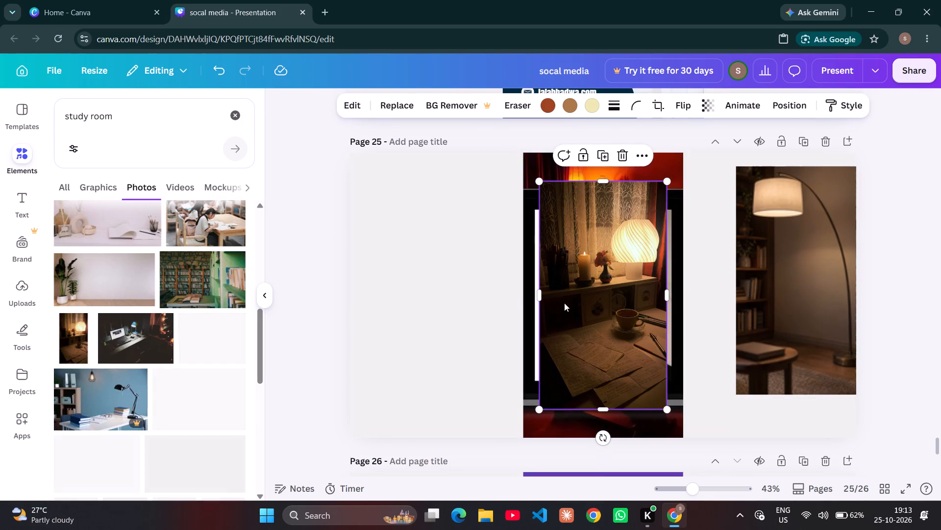
left_click_drag(595, 310, 386, 349)
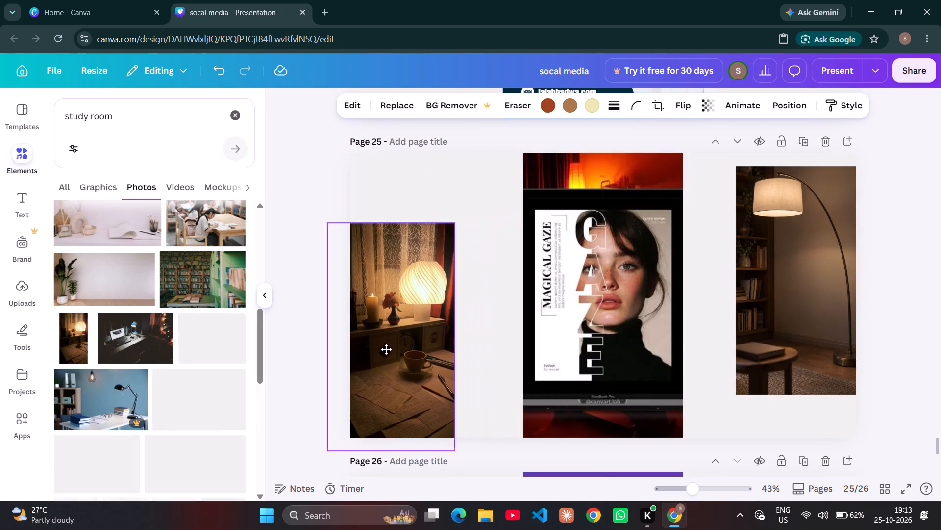
left_click_drag(386, 349, 390, 347)
Look through the full list of "study room" photos for another background picture.
scroll(124, 399, "up", 1)
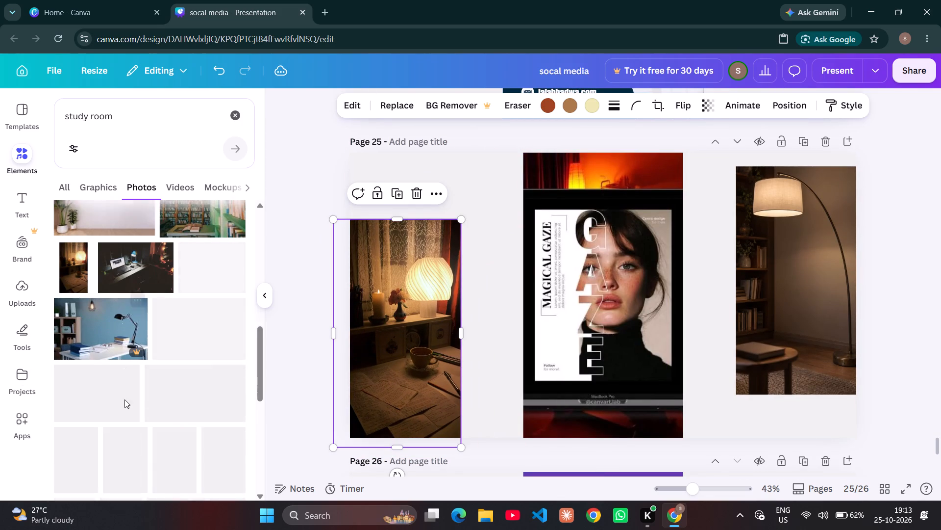
scroll(124, 399, "up", 1)
left_click(69, 194)
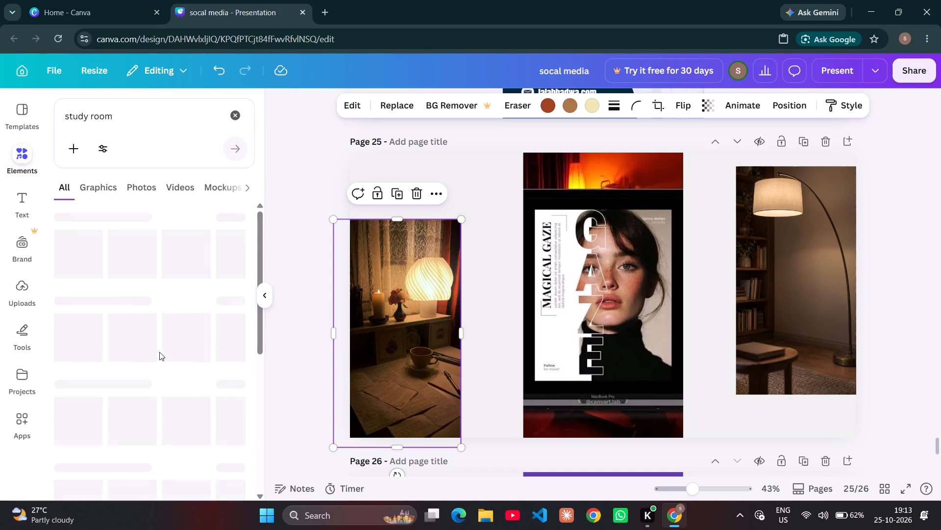
scroll(159, 352, "up", 3)
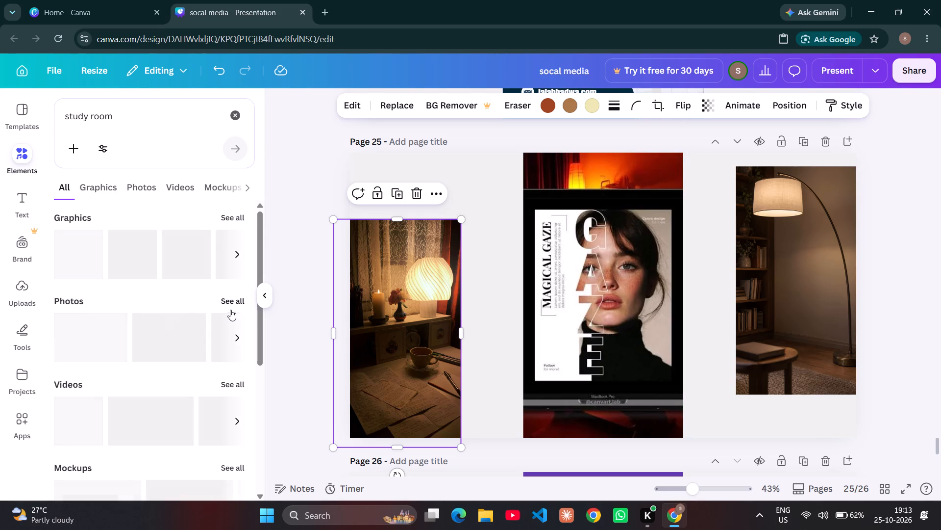
left_click(242, 301)
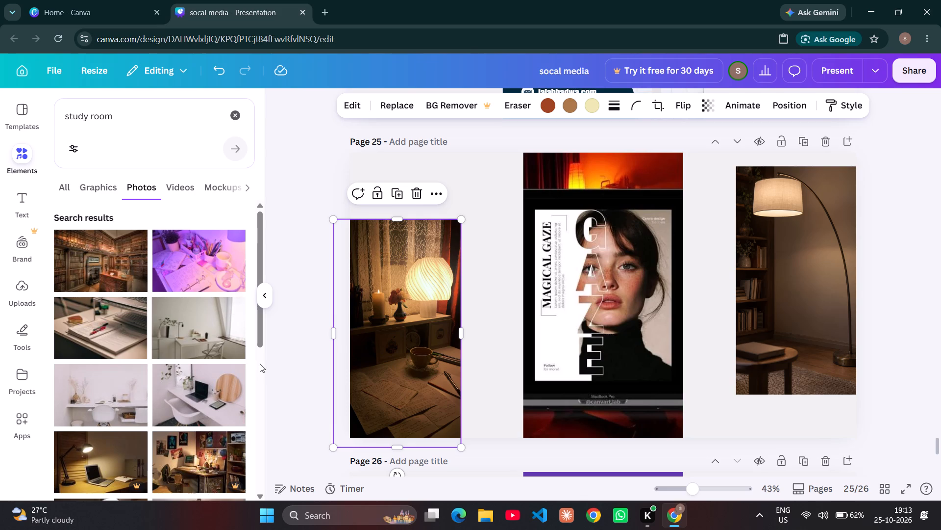
scroll(260, 364, "down", 6)
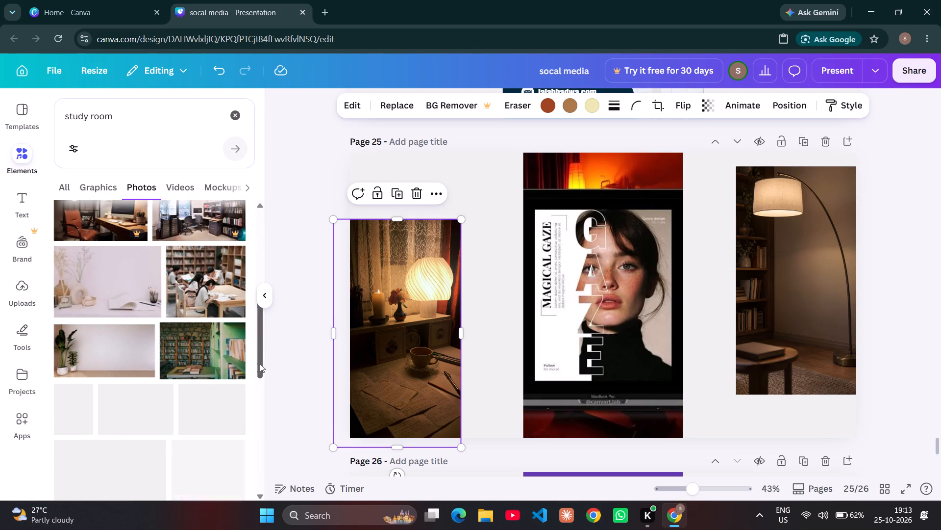
scroll(260, 364, "down", 3)
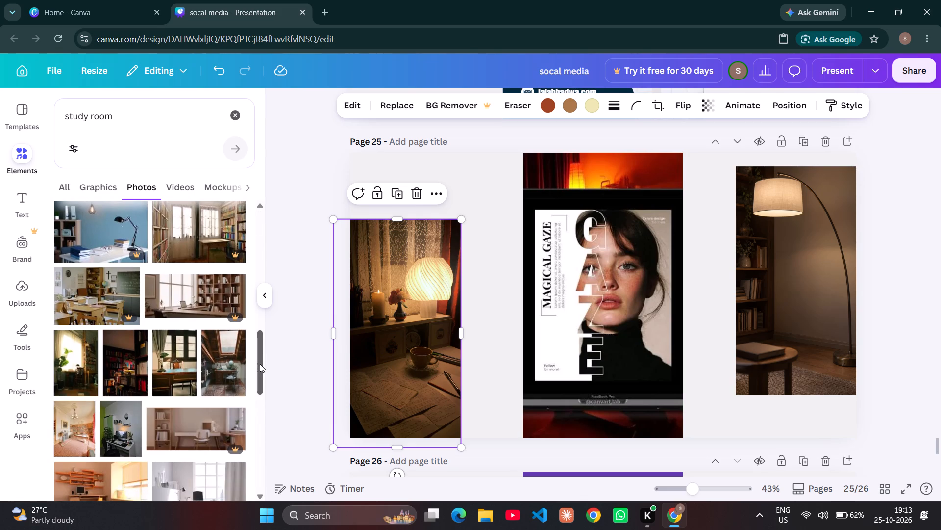
scroll(260, 364, "right", 1)
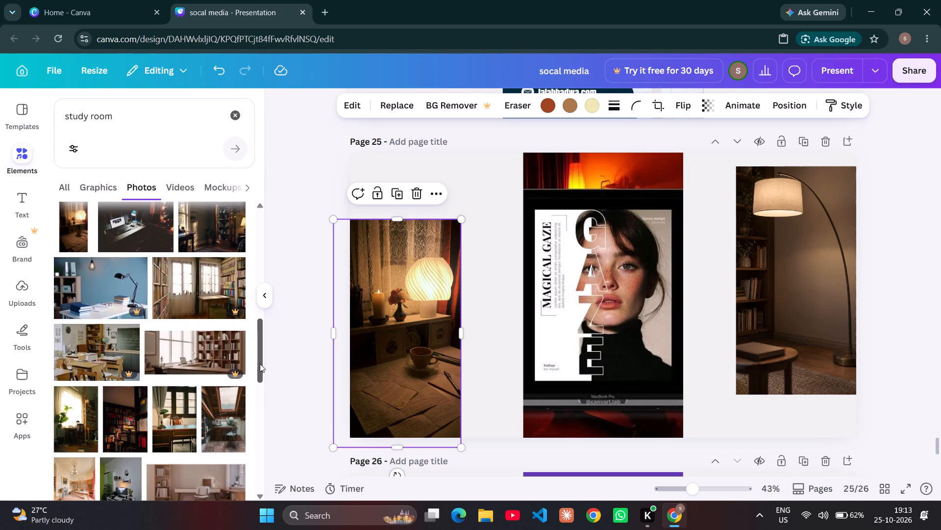
scroll(260, 364, "down", 1)
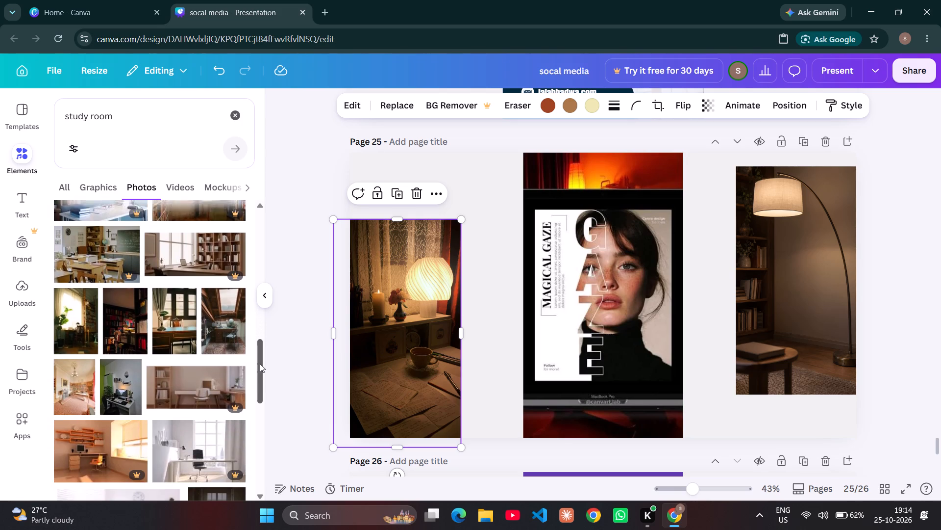
scroll(260, 364, "down", 2)
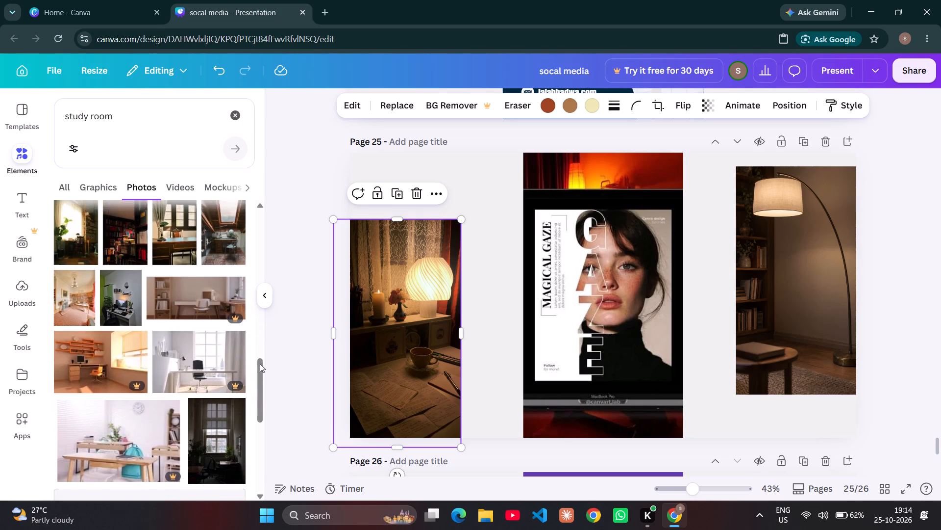
scroll(260, 364, "down", 4)
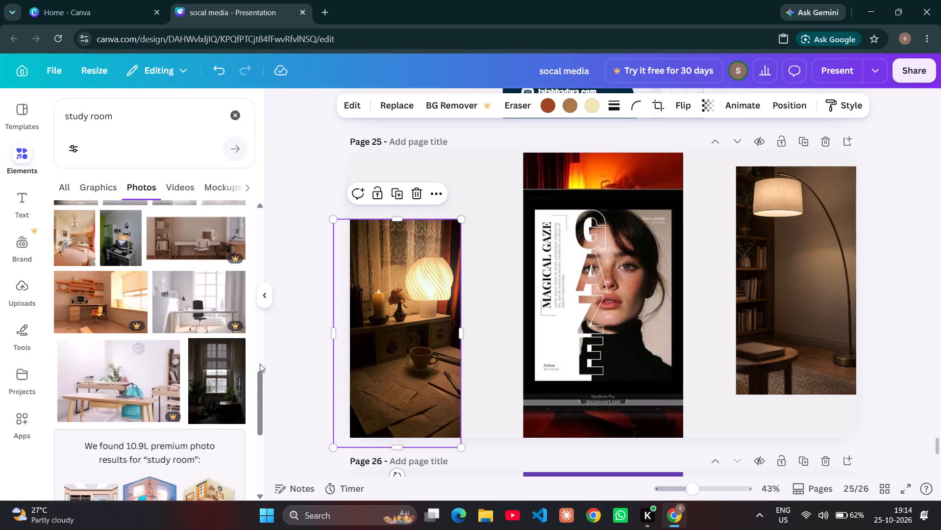
scroll(260, 364, "down", 2)
scroll(260, 364, "up", 2)
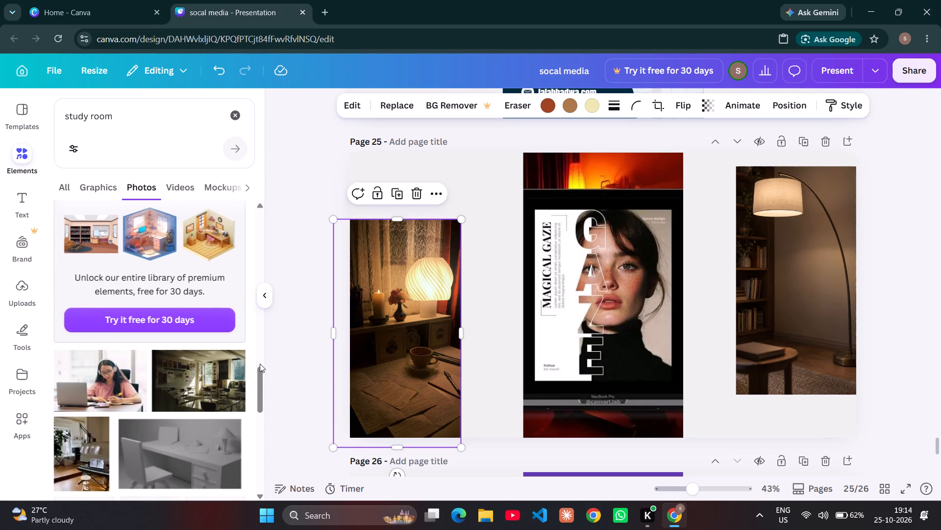
Search the photo library for "lighting room".
left_click(131, 109)
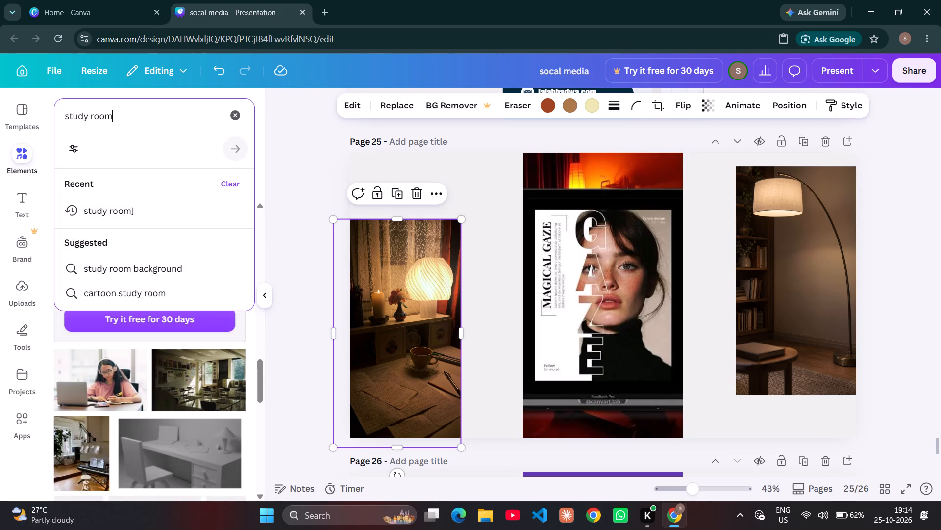
key("Down")
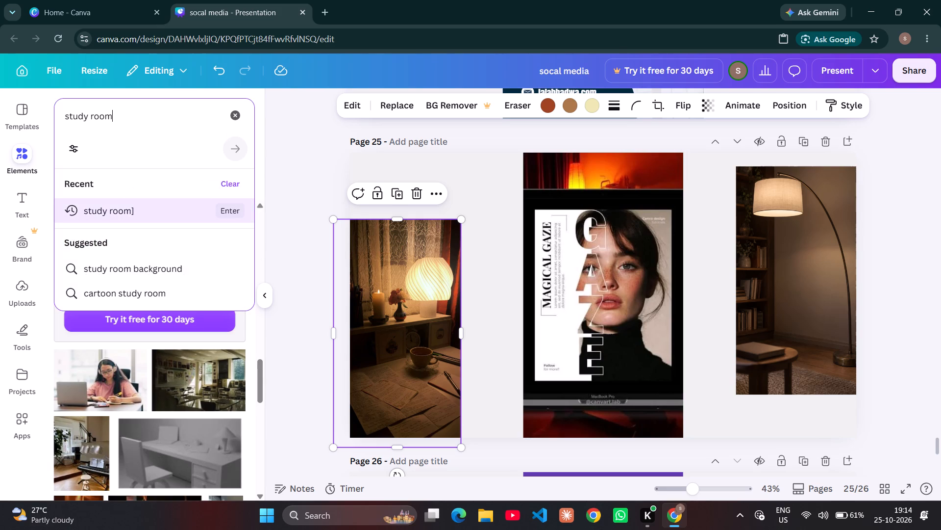
key("Left")
key("Left")
key("Left")
key("Left")
key("BackSpace")
key("BackSpace")
key("BackSpace")
key("BackSpace")
key("BackSpace")
key("BackSpace")
key("BackSpace")
key("BackSpace")
key("BackSpace")
key("BackSpace")
key("BackSpace")
key("BackSpace")
key("BackSpace")
key("BackSpace")
key("BackSpace")
key("BackSpace")
key("BackSpace")
key("BackSpace")
key("BackSpace")
key("BackSpace")
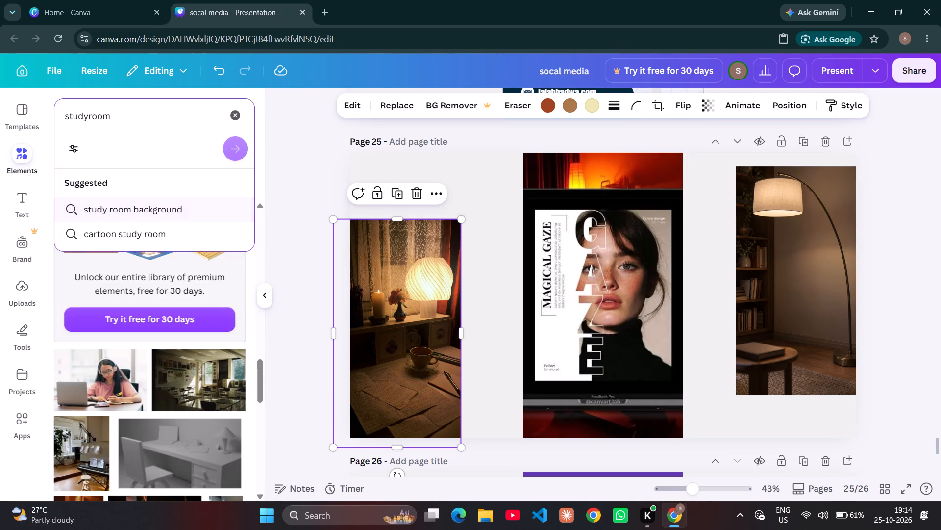
type("li")
type("ghting")
key("space")
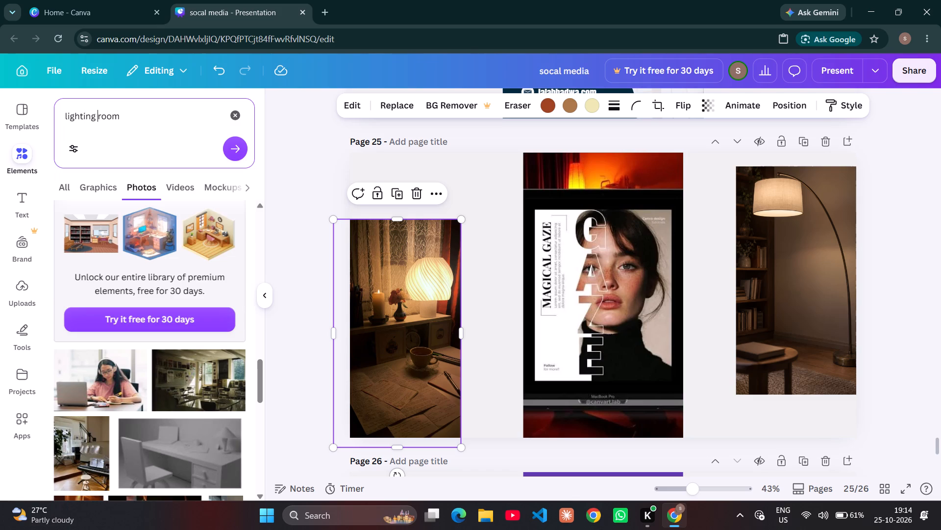
key("Return")
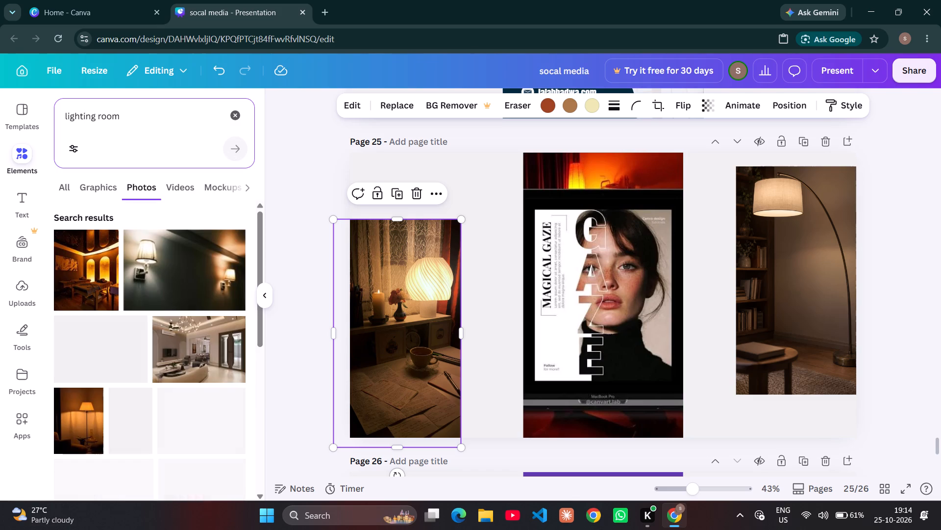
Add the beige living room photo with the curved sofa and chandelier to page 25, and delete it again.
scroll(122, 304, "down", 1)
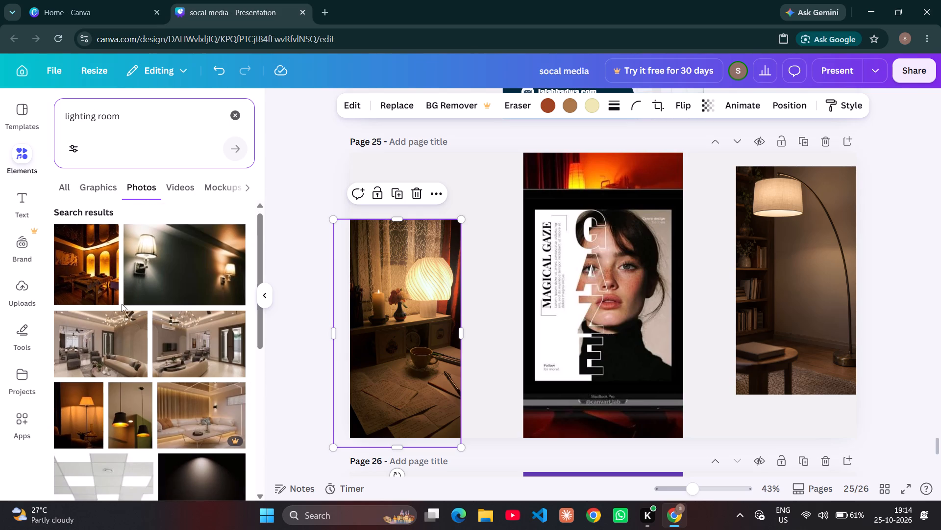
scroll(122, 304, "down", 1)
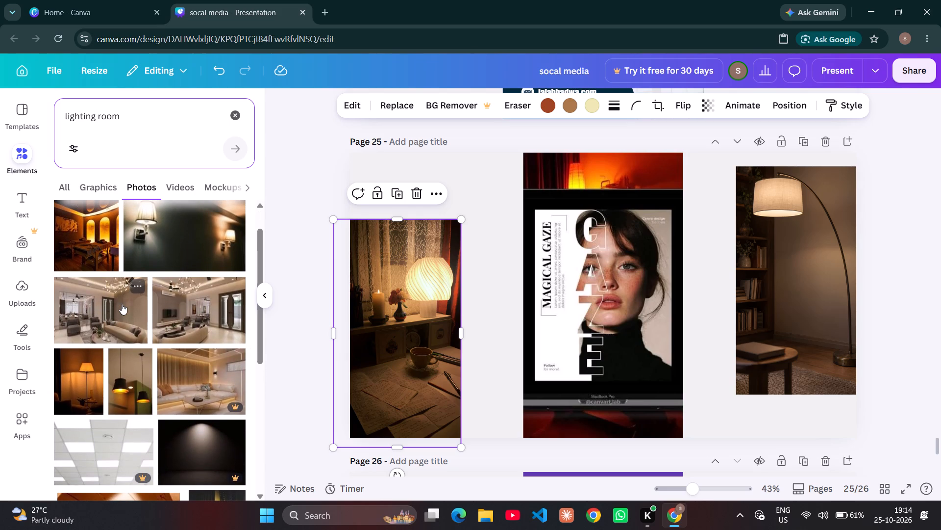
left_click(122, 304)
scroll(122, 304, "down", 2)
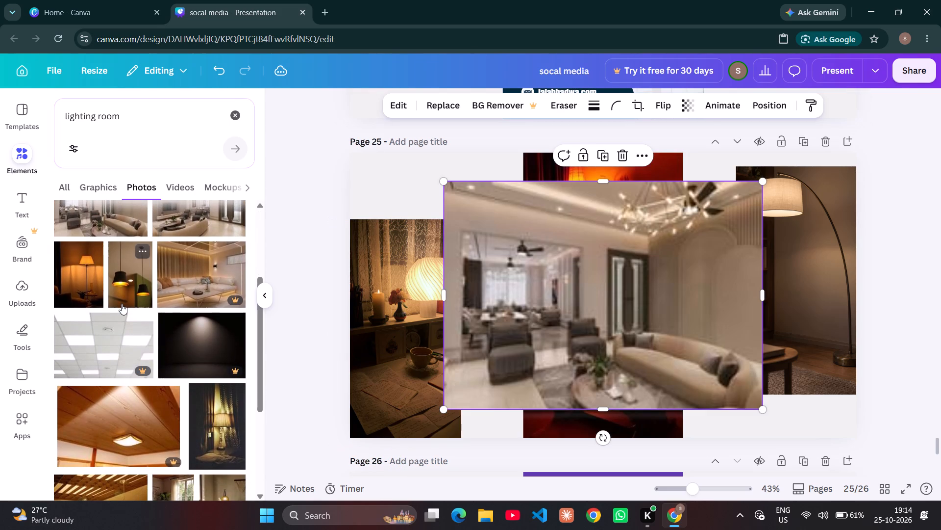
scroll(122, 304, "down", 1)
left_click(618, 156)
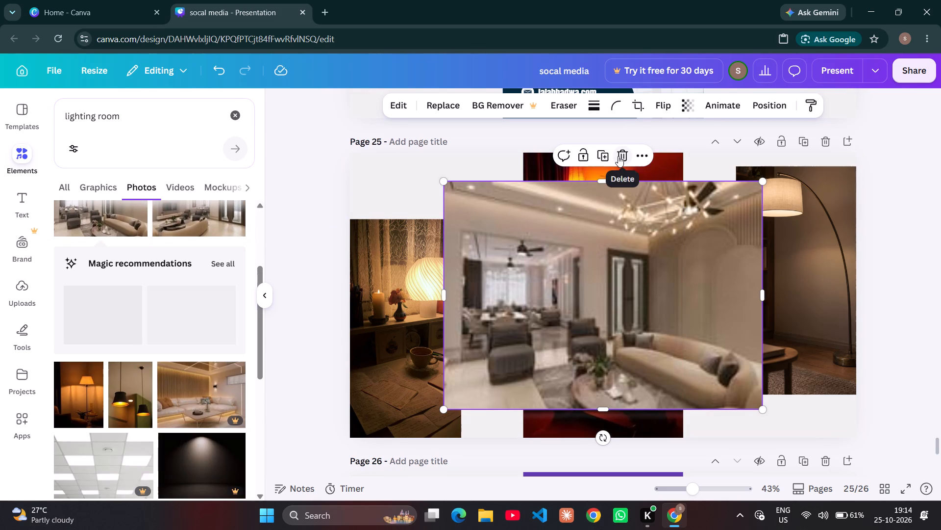
Add the orange lamp-lit living room photo with white flowers on a glass table from the "lighting room" results to page 25.
scroll(198, 240, "right", 1)
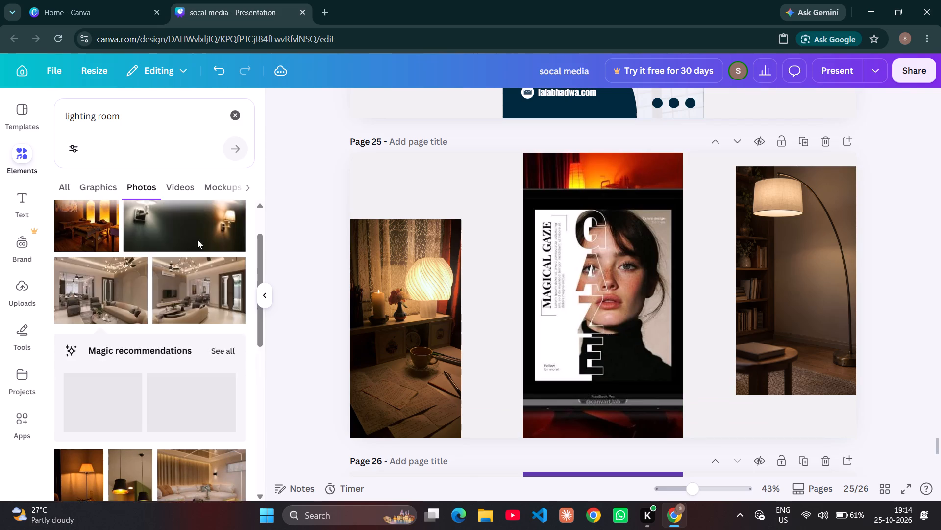
scroll(198, 240, "right", 1)
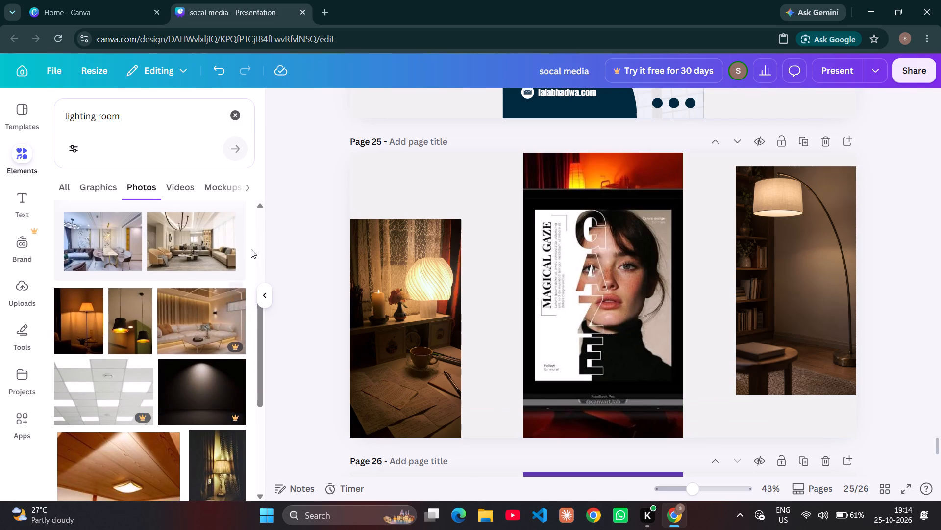
scroll(181, 315, "up", 2)
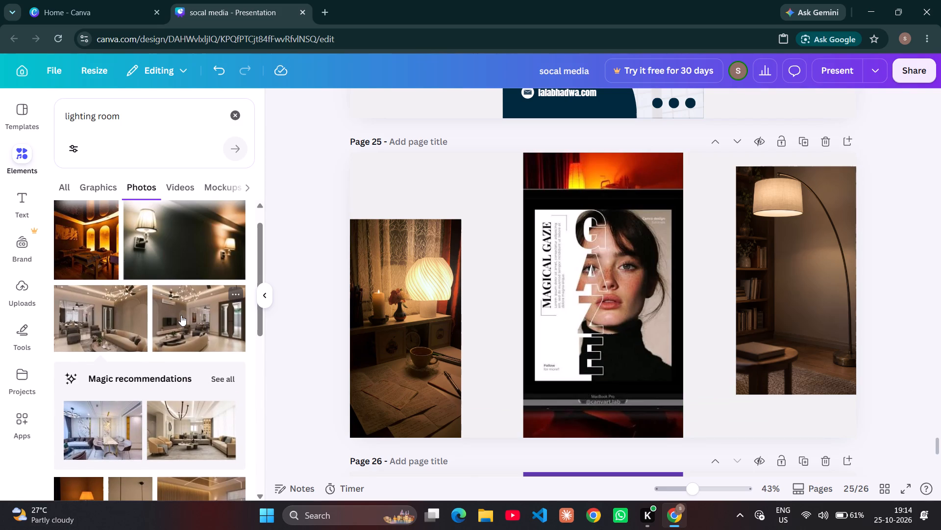
scroll(181, 315, "right", 1)
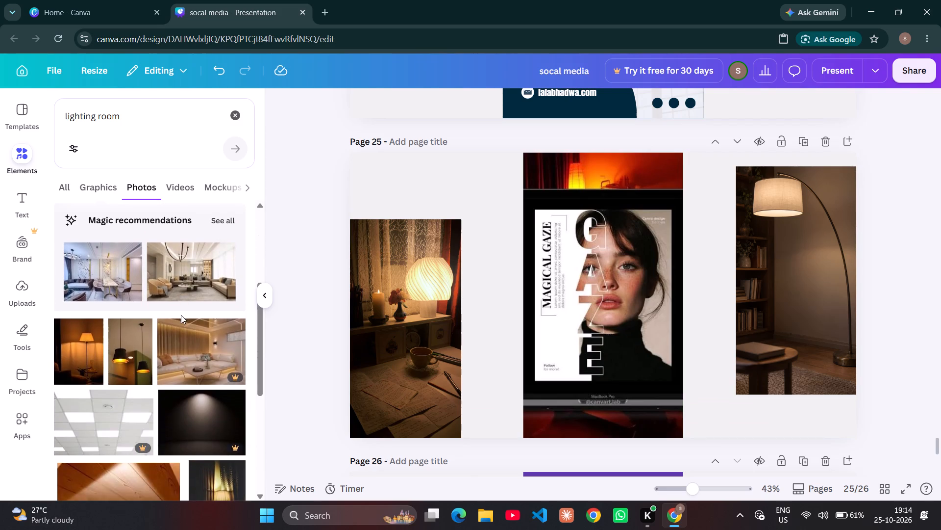
scroll(181, 315, "down", 2)
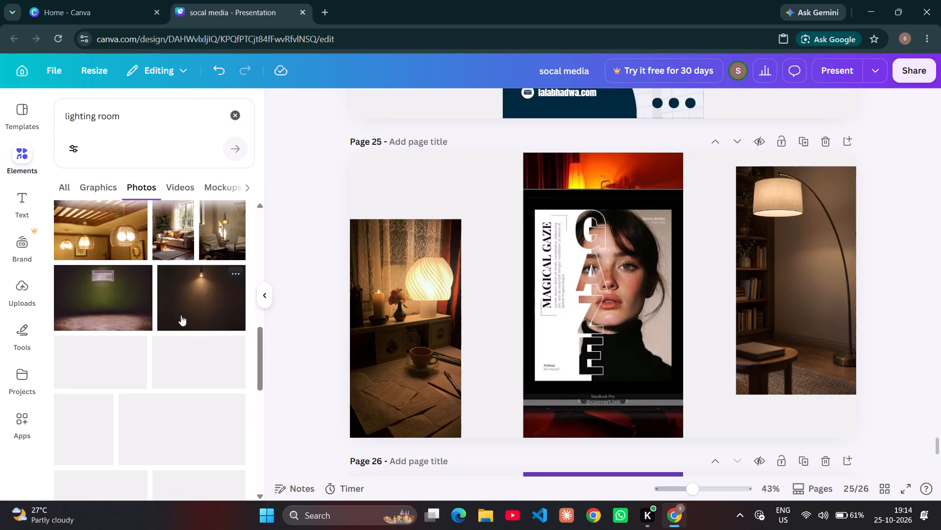
scroll(181, 315, "down", 2)
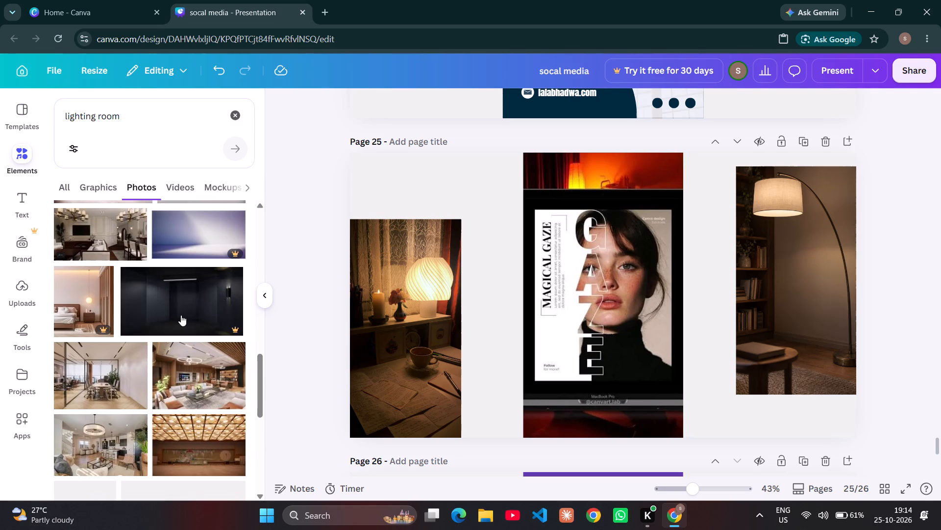
scroll(181, 315, "down", 2)
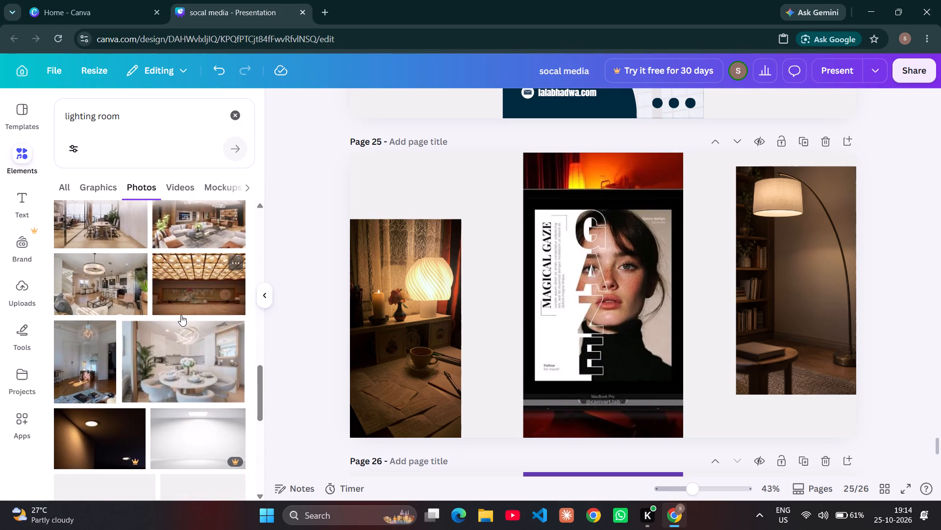
scroll(181, 315, "down", 2)
scroll(181, 315, "right", 1)
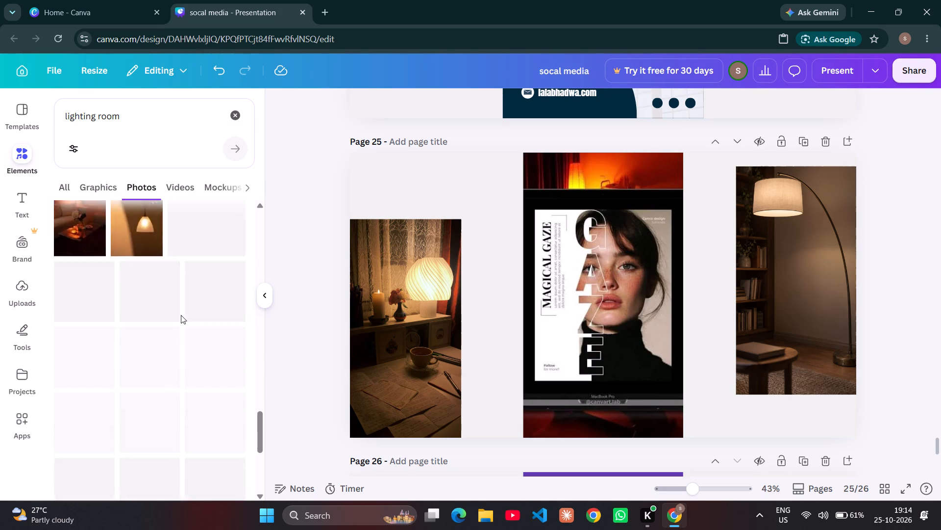
scroll(181, 315, "right", 1)
scroll(181, 315, "up", 2)
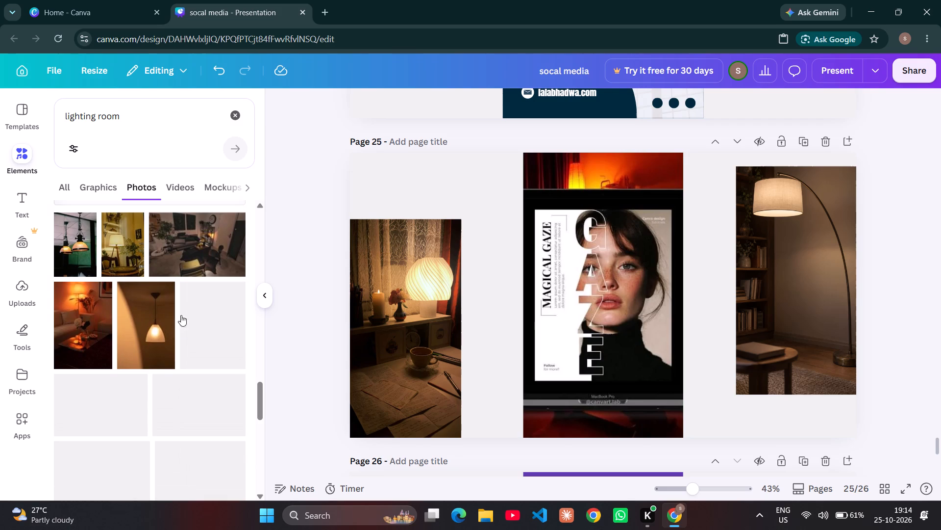
scroll(181, 315, "up", 1)
left_click(86, 357)
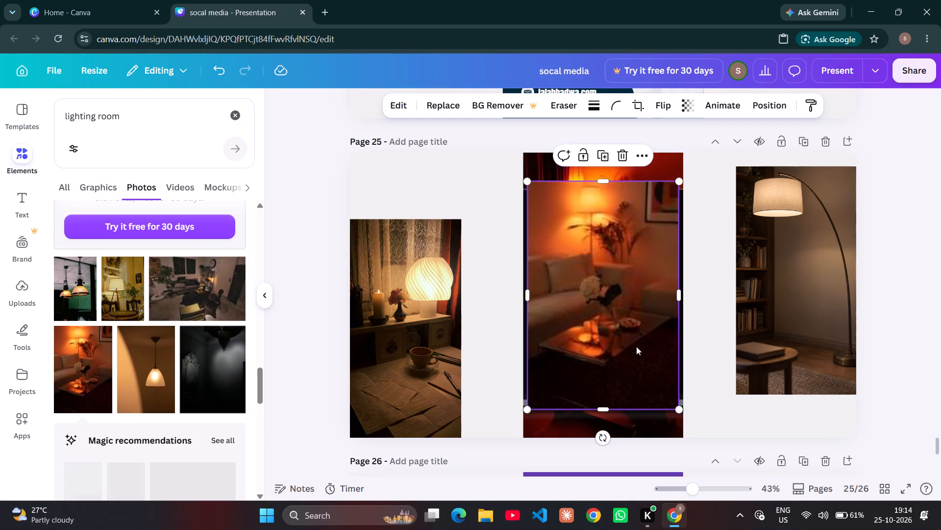
Set the orange living room photo's height to 1080 px.
left_click(792, 112)
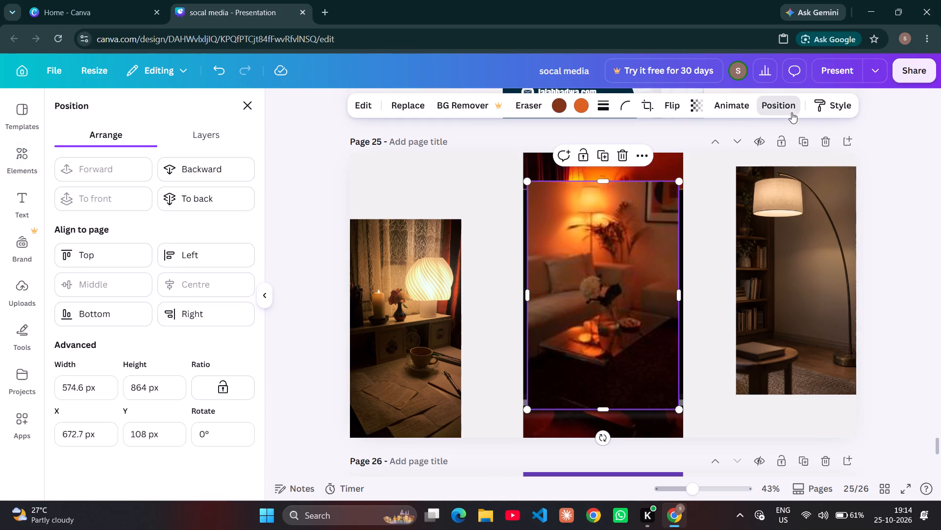
left_click(165, 389)
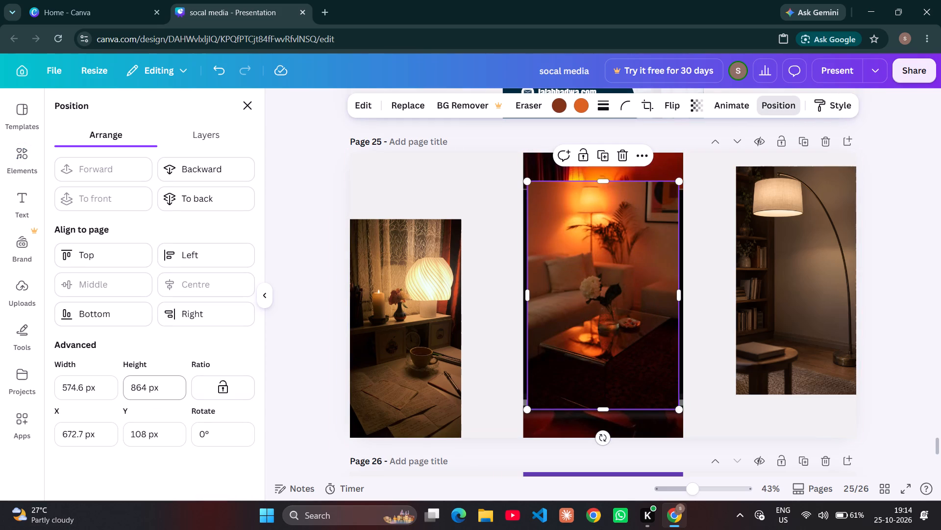
key("BackSpace")
key("BackSpace")
key("BackSpace")
key("BackSpace")
key("BackSpace")
key("BackSpace")
key("BackSpace")
key("BackSpace")
key("BackSpace")
key("BackSpace")
key("BackSpace")
key("BackSpace")
type("1080")
key("Return")
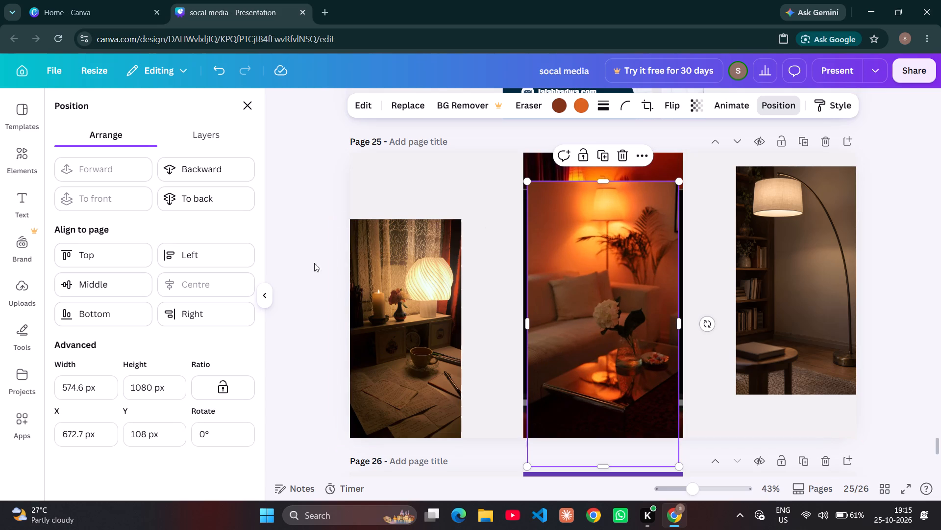
Move the orange living room photo from page 25 onto page 26, near the page's left edge.
left_click(91, 389)
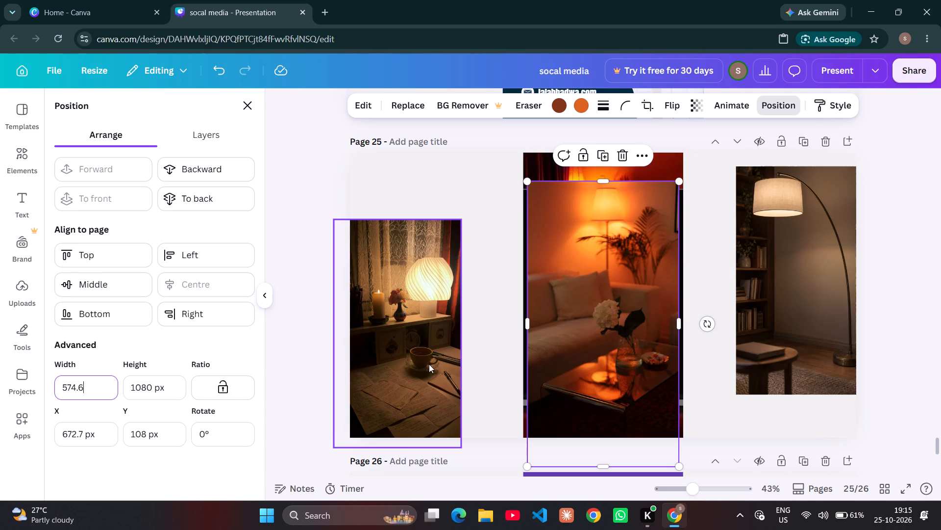
scroll(427, 363, "down", 1)
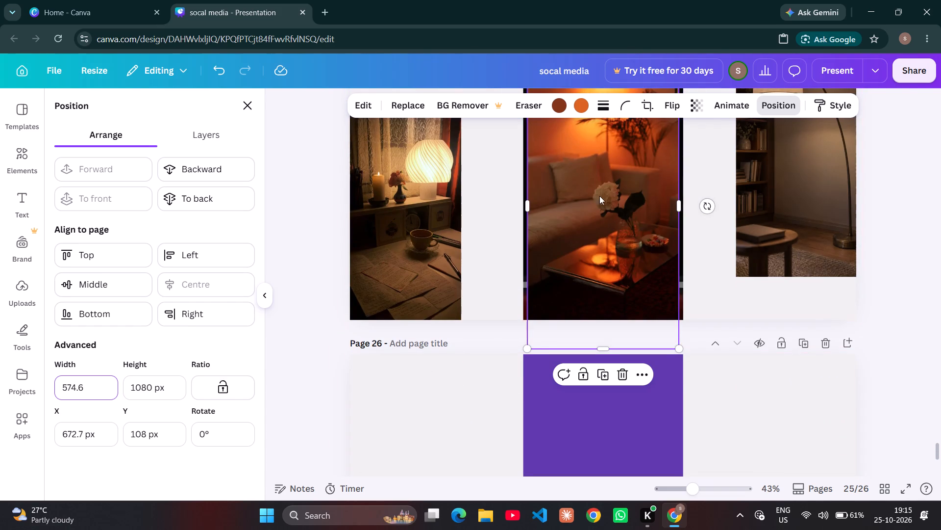
left_click_drag(581, 198, 385, 525)
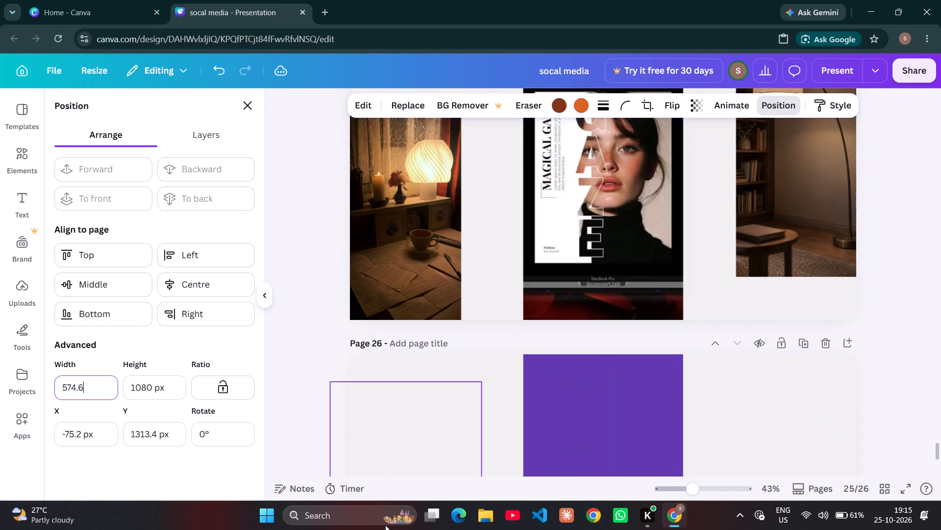
left_click_drag(385, 525, 385, 528)
Delete the purple rectangle from page 26.
left_click(583, 393)
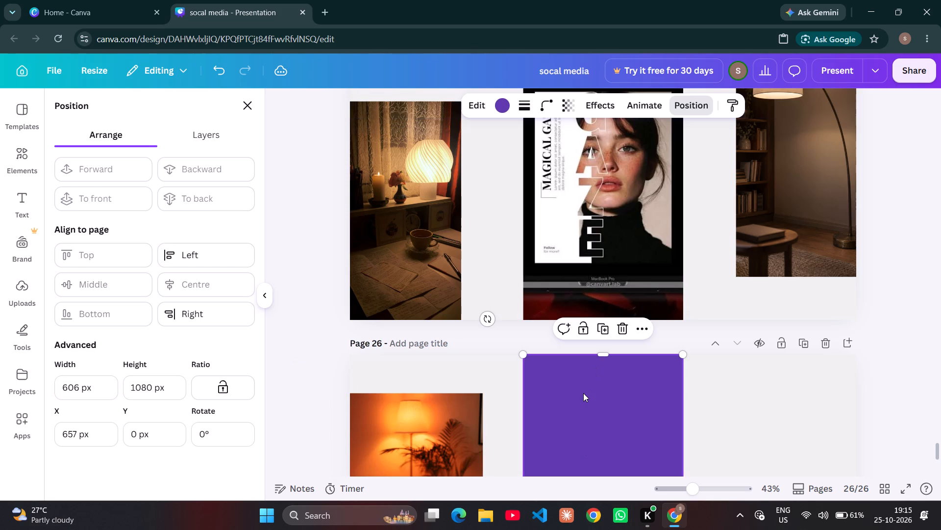
key("Delete")
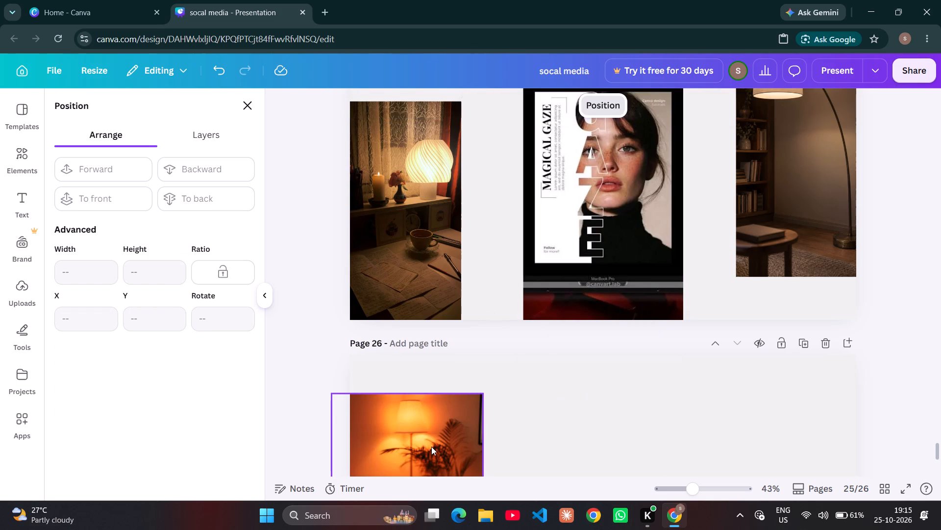
Centre the orange living room photo on page 26, flush with the page's top and bottom edges.
left_click(431, 447)
right_click_drag(431, 447, 630, 429)
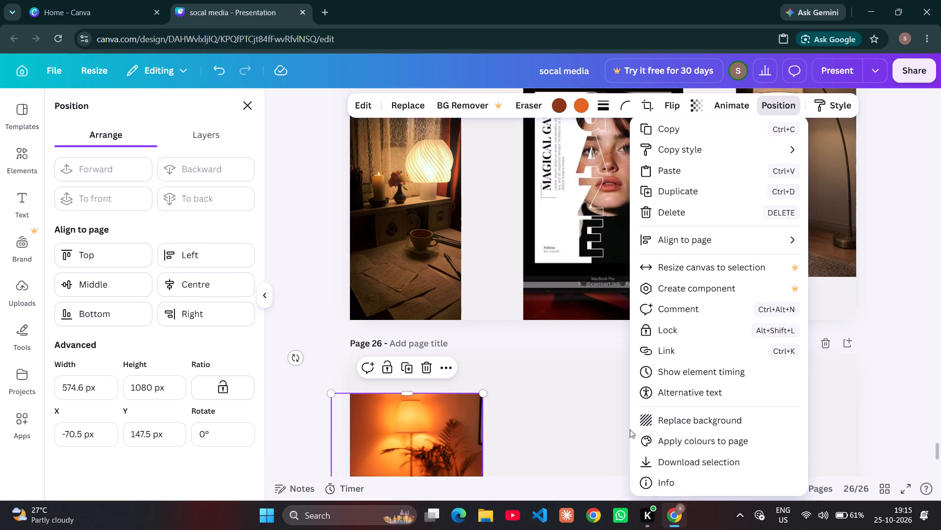
scroll(630, 429, "down", 3)
scroll(564, 429, "down", 2)
scroll(564, 429, "up", 1)
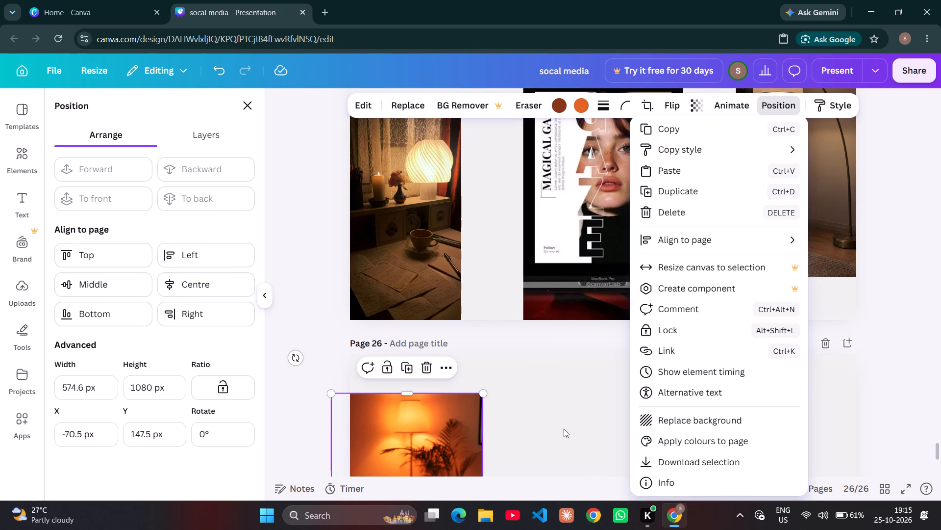
scroll(564, 429, "up", 1)
right_click(564, 429)
scroll(564, 429, "left", 1)
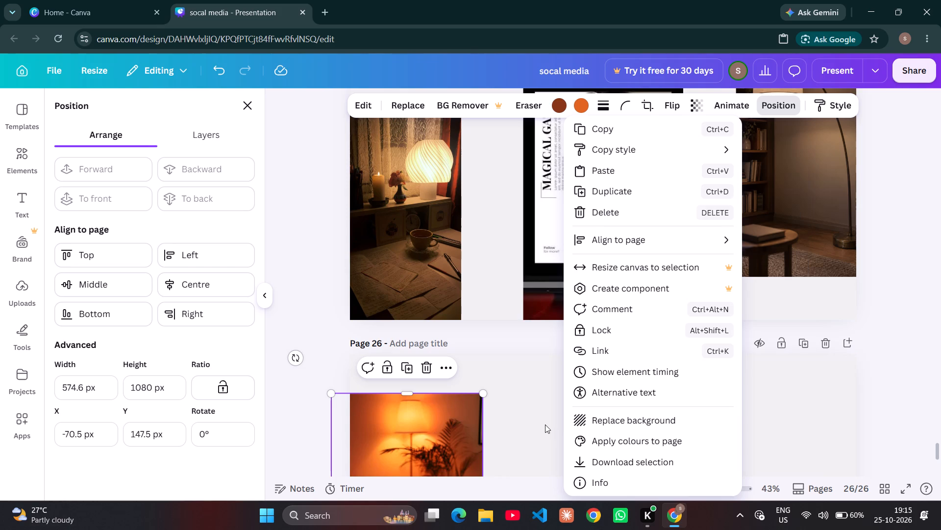
left_click(545, 424)
scroll(545, 424, "down", 5)
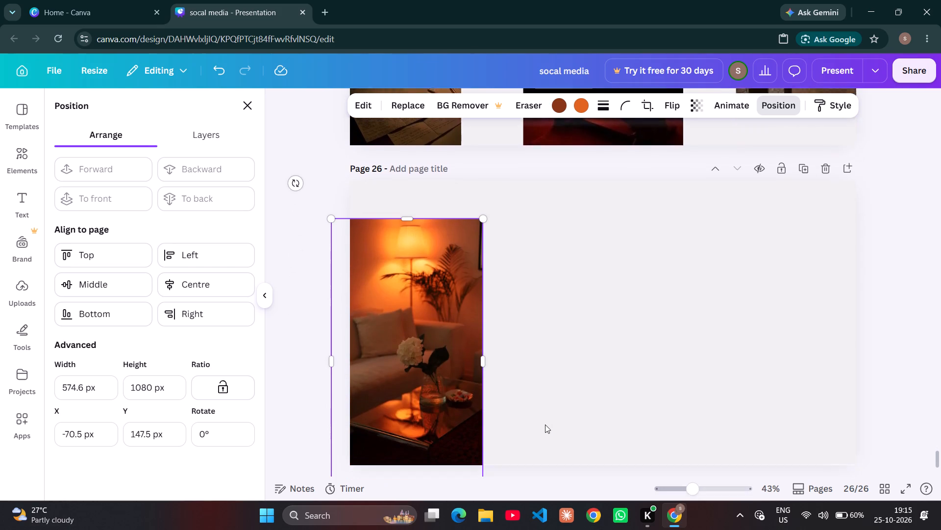
scroll(545, 424, "down", 1)
left_click_drag(377, 359, 591, 329)
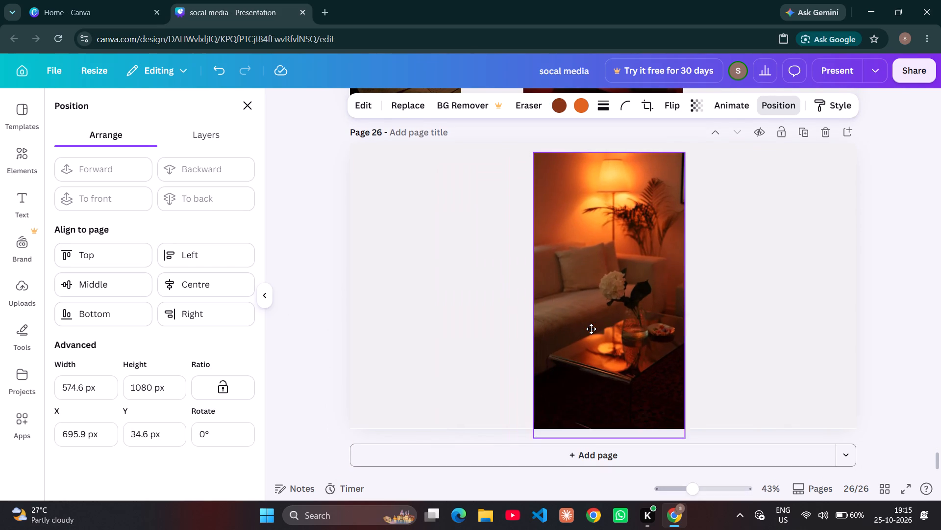
left_click_drag(591, 329, 575, 322)
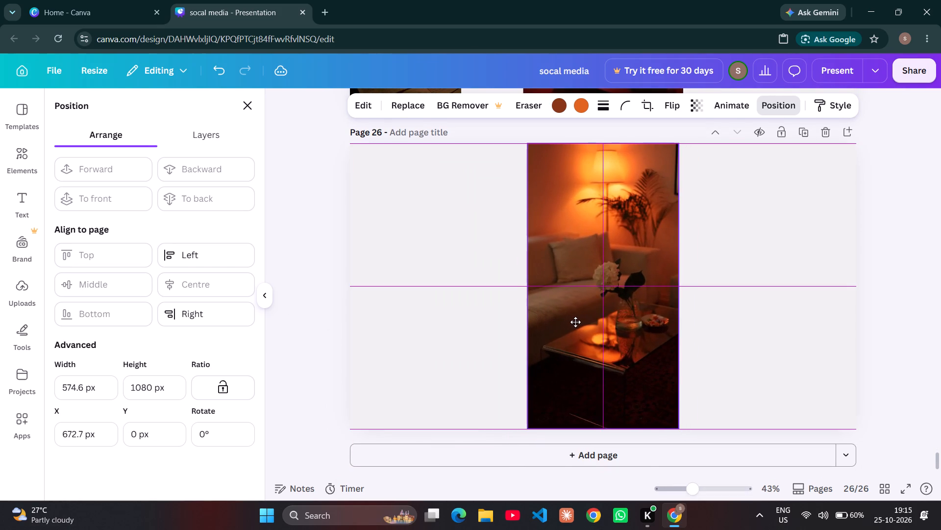
left_click_drag(575, 322, 573, 322)
Set the width of the orange living room photo on page 26 to 606 px.
left_click_drag(528, 283, 528, 274)
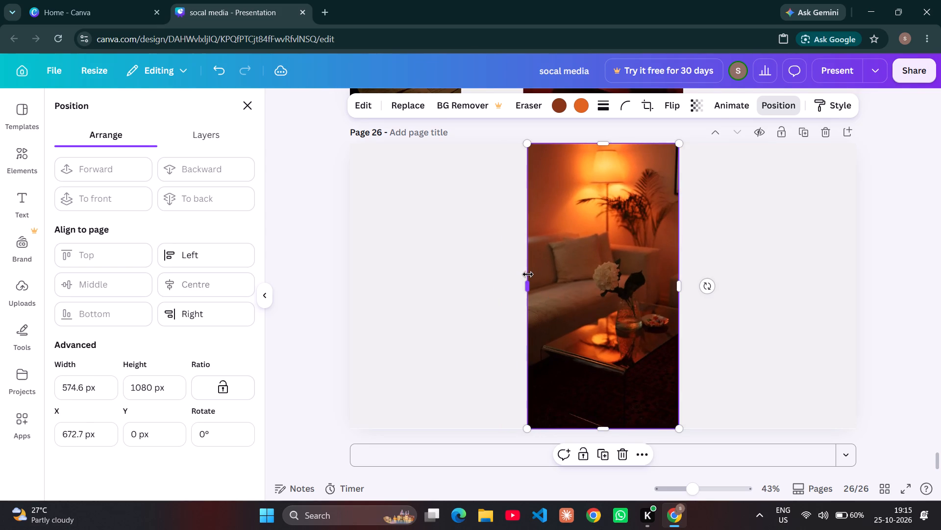
left_click(97, 389)
key("BackSpace")
key("BackSpace")
key("BackSpace")
key("BackSpace")
key("BackSpace")
key("BackSpace")
key("BackSpace")
key("BackSpace")
key("BackSpace")
key("BackSpace")
key("BackSpace")
key("BackSpace")
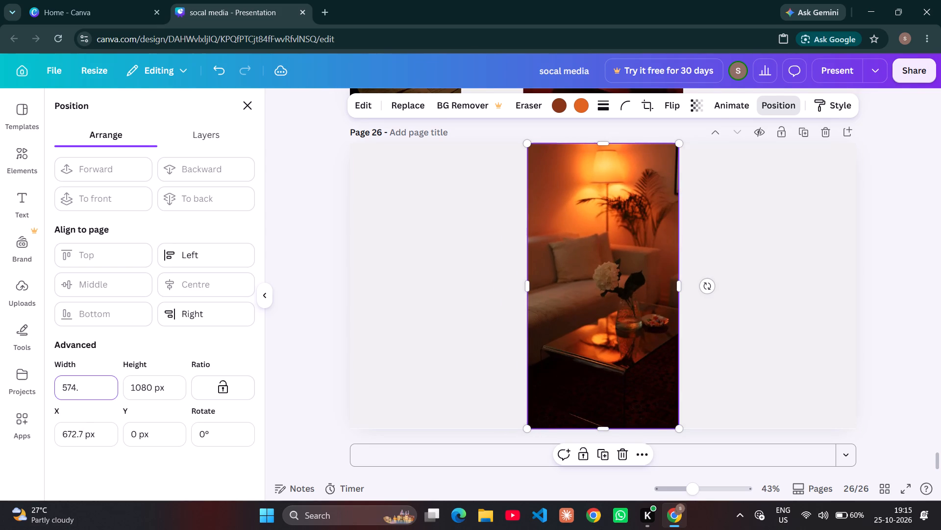
type("6006")
key("BackSpace")
key("BackSpace")
key("6")
key("Return")
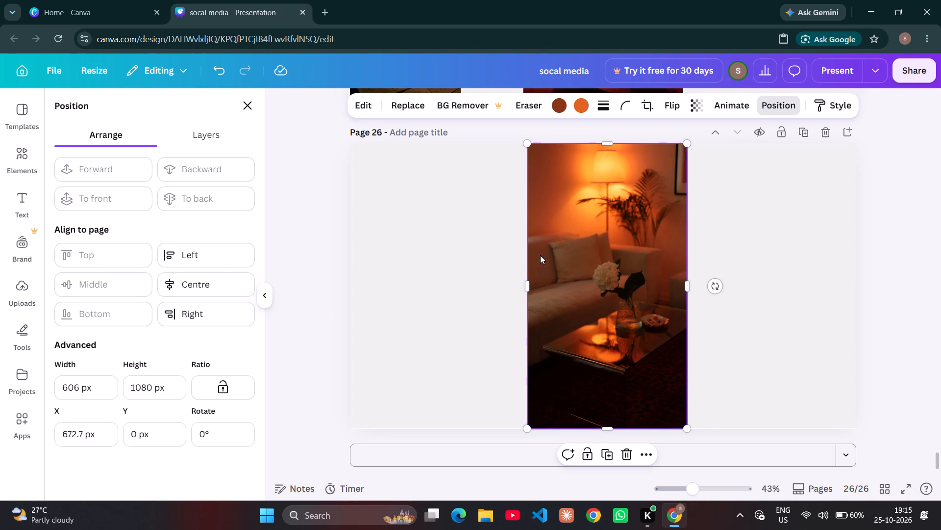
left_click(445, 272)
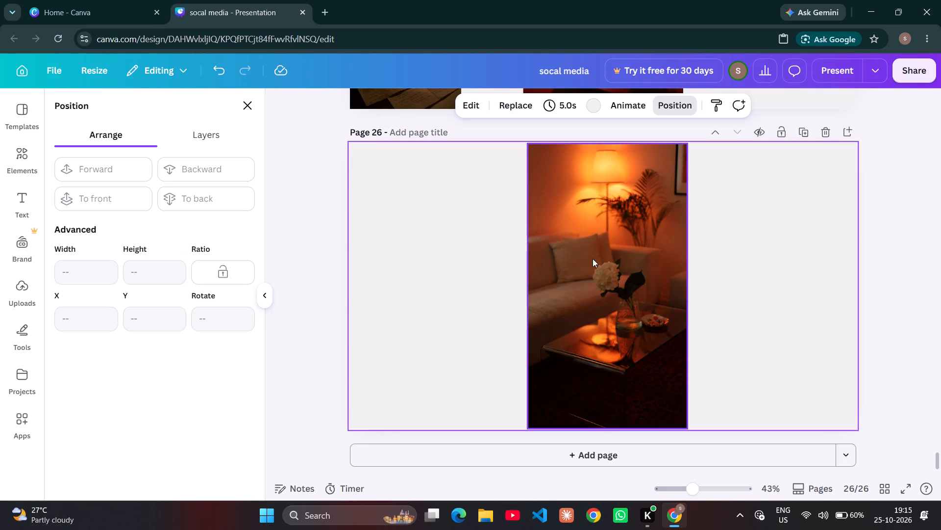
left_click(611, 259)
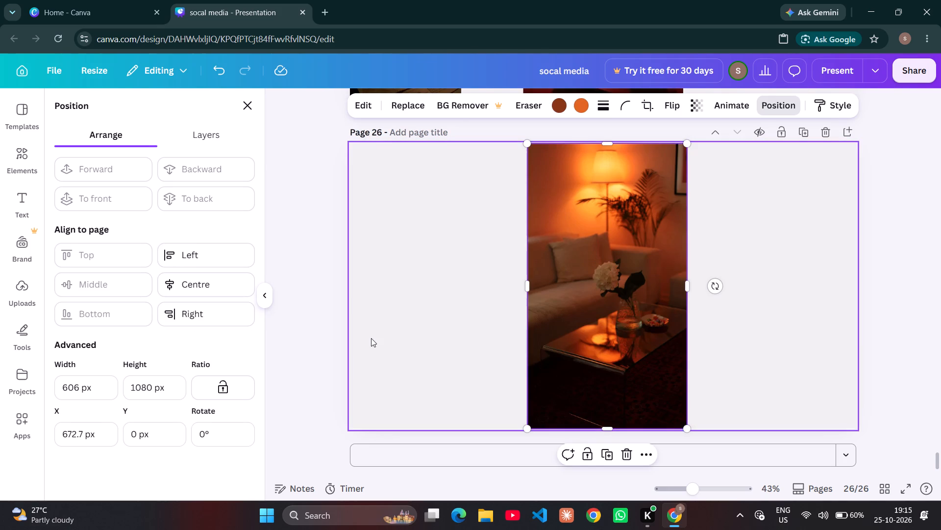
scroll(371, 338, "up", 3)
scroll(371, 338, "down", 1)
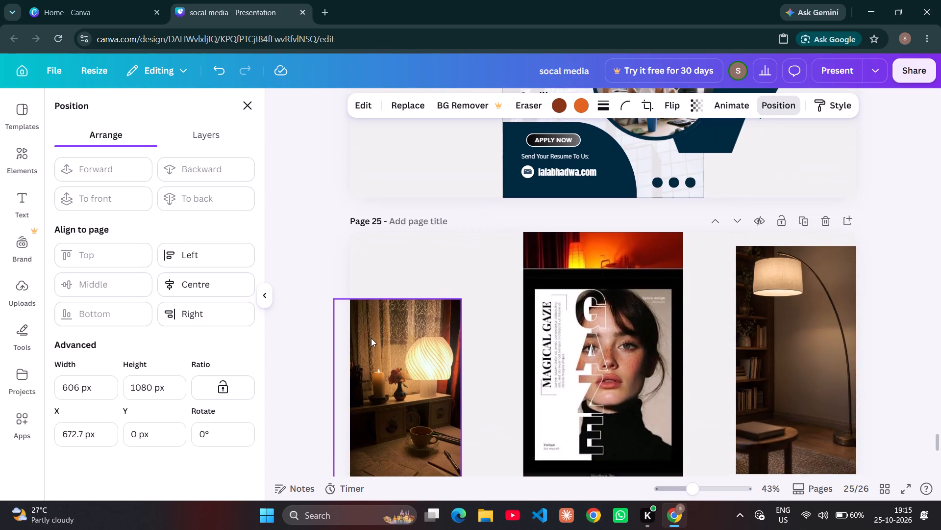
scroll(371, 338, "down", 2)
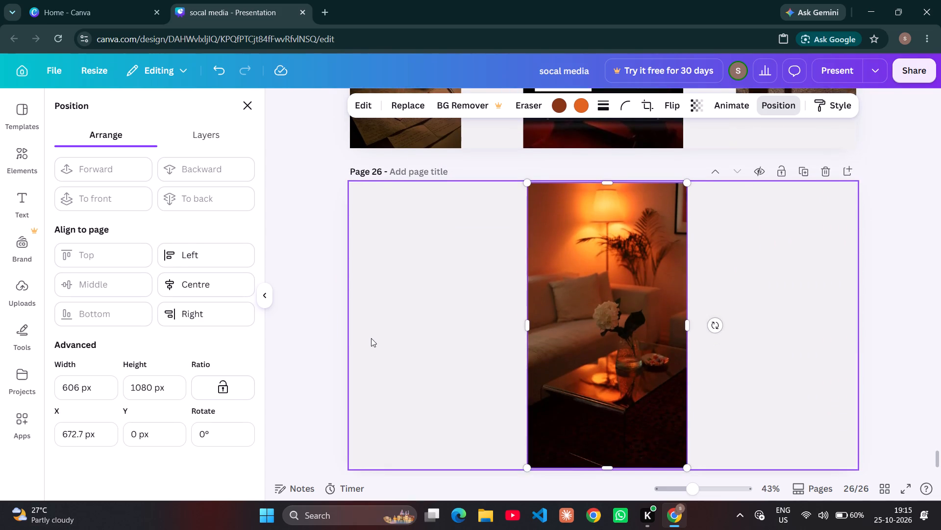
Delete the dark desk photo with the glowing lamp and coffee cup from page 25.
scroll(371, 338, "up", 2)
left_click(392, 243)
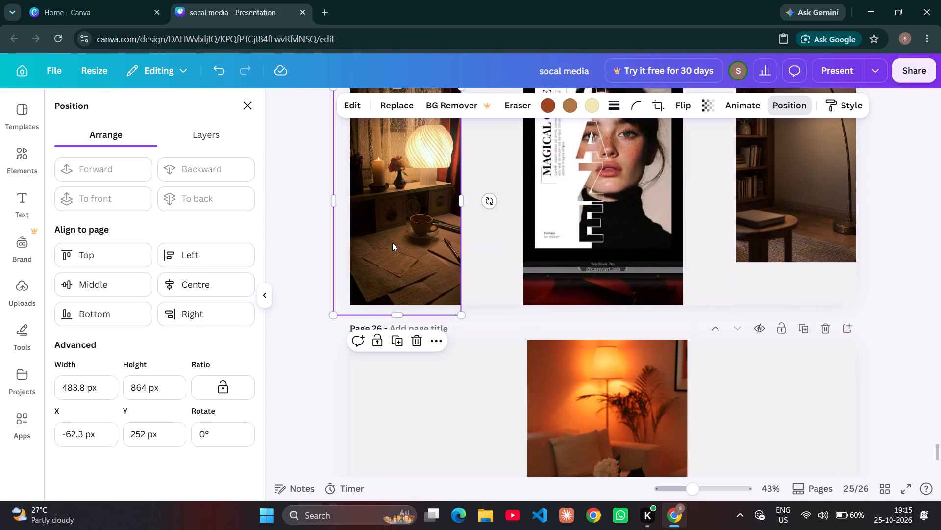
key("Delete")
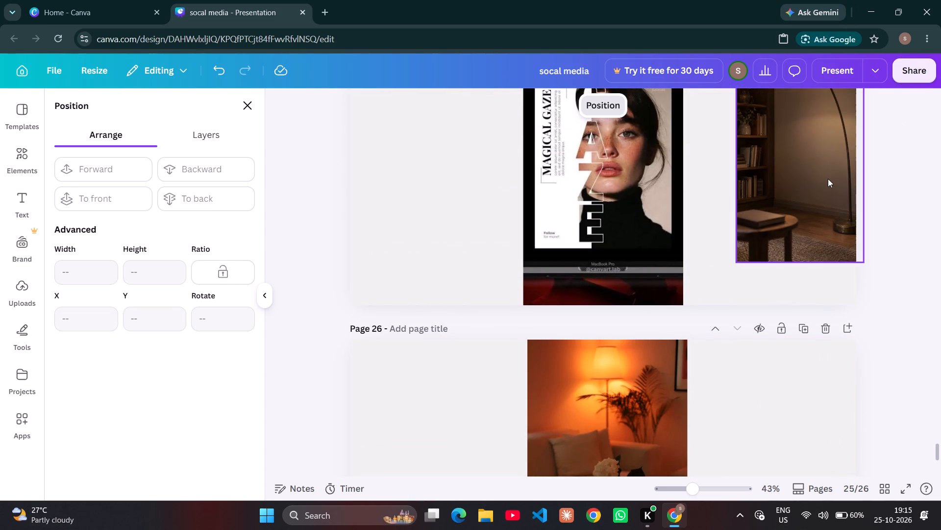
Delete the dark living room photo with the arched floor lamp from page 25.
scroll(552, 250, "right", 1)
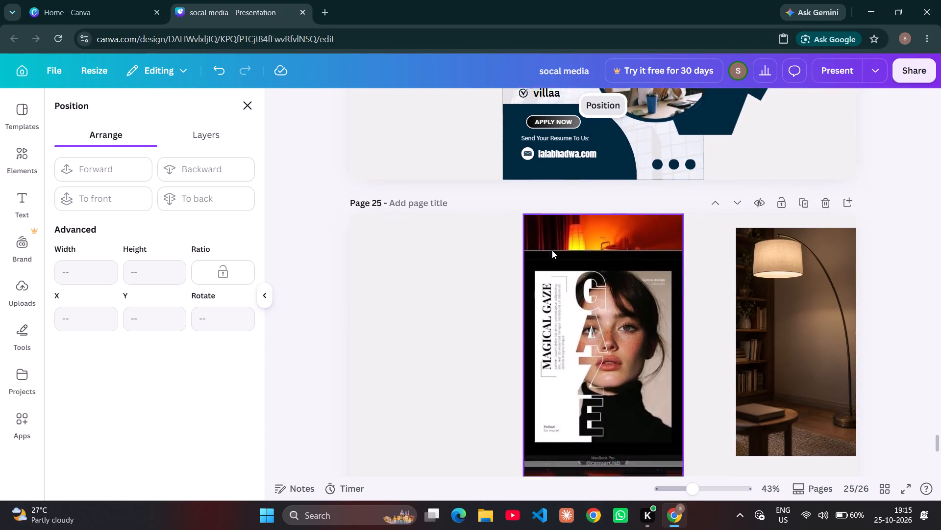
scroll(552, 250, "right", 1)
left_click(758, 267)
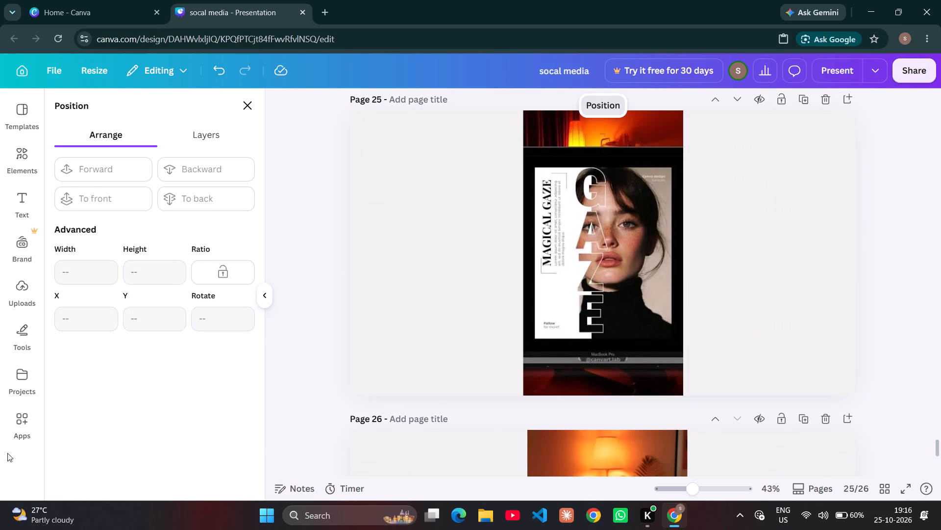
Add a square shape over the reference poster on page 25.
left_click(26, 331)
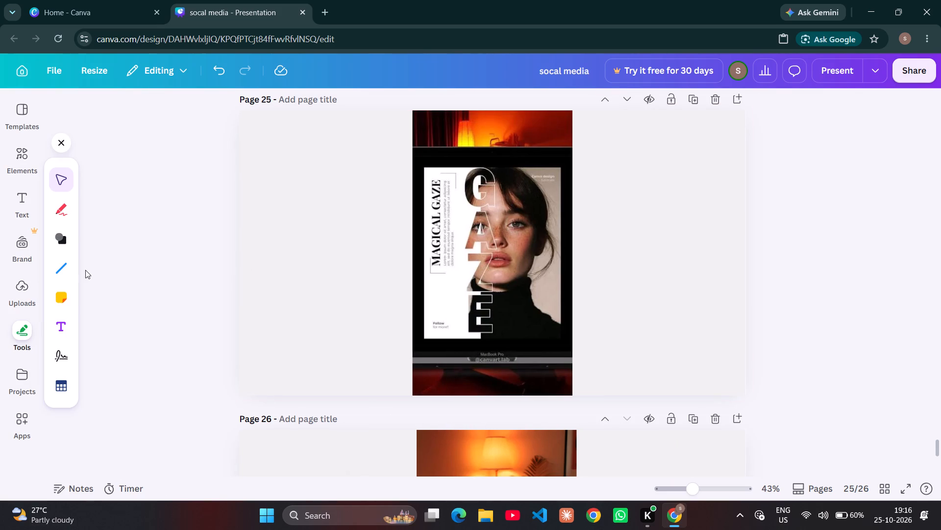
left_click(65, 238)
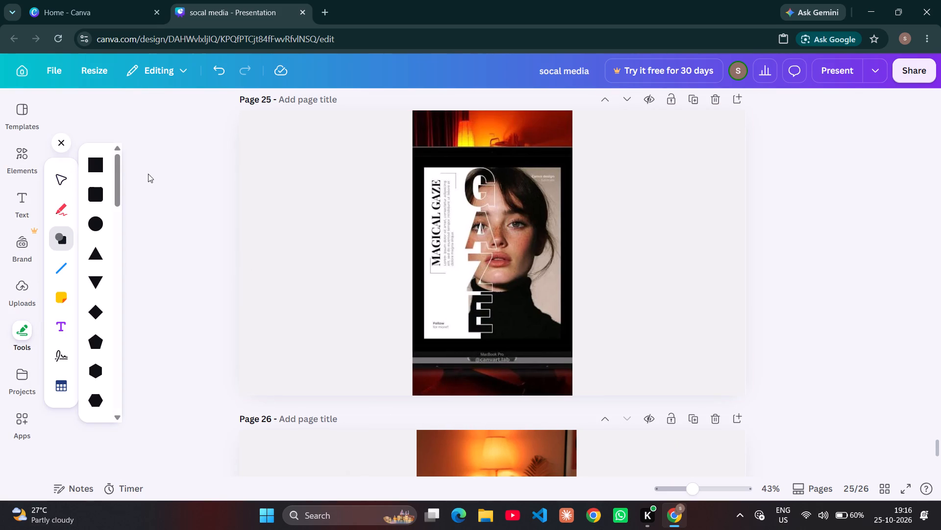
left_click(99, 162)
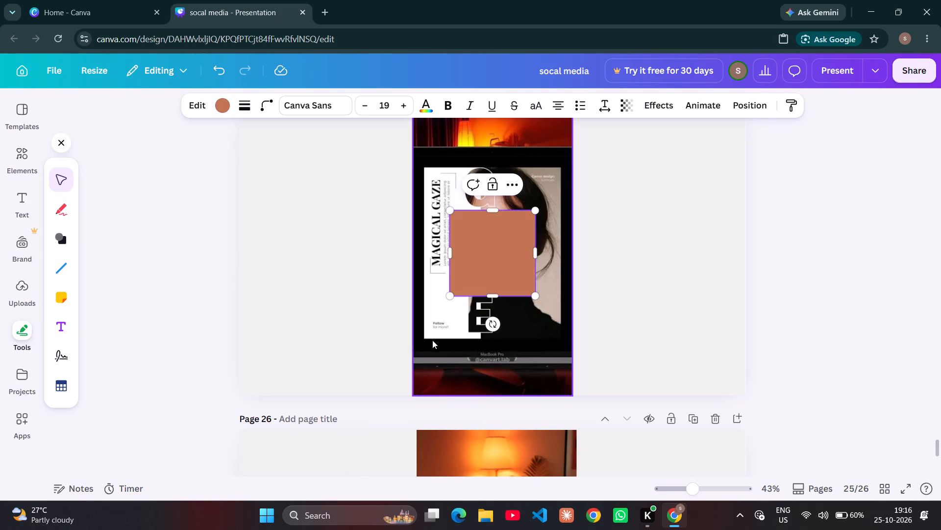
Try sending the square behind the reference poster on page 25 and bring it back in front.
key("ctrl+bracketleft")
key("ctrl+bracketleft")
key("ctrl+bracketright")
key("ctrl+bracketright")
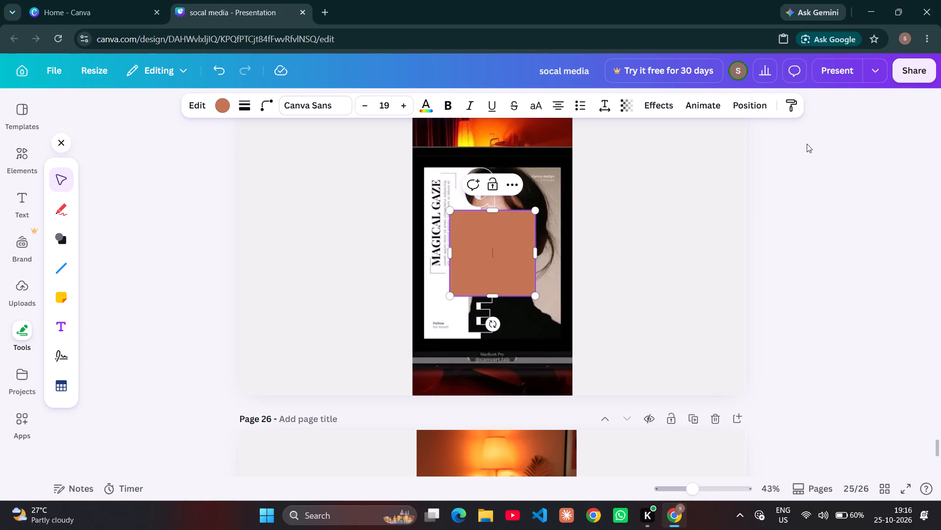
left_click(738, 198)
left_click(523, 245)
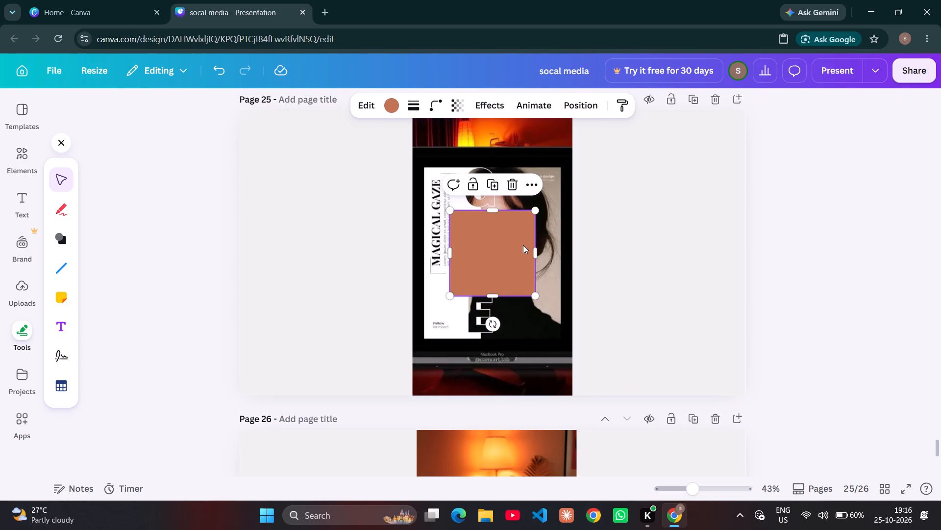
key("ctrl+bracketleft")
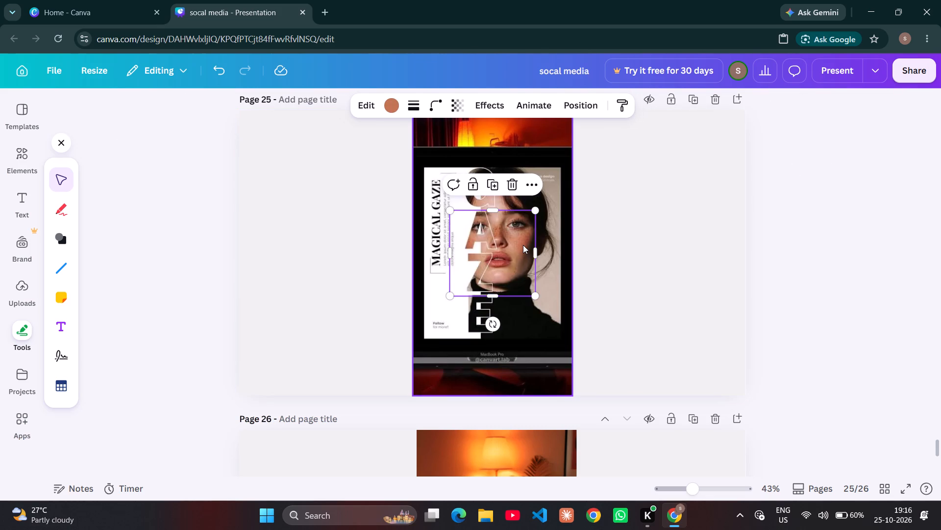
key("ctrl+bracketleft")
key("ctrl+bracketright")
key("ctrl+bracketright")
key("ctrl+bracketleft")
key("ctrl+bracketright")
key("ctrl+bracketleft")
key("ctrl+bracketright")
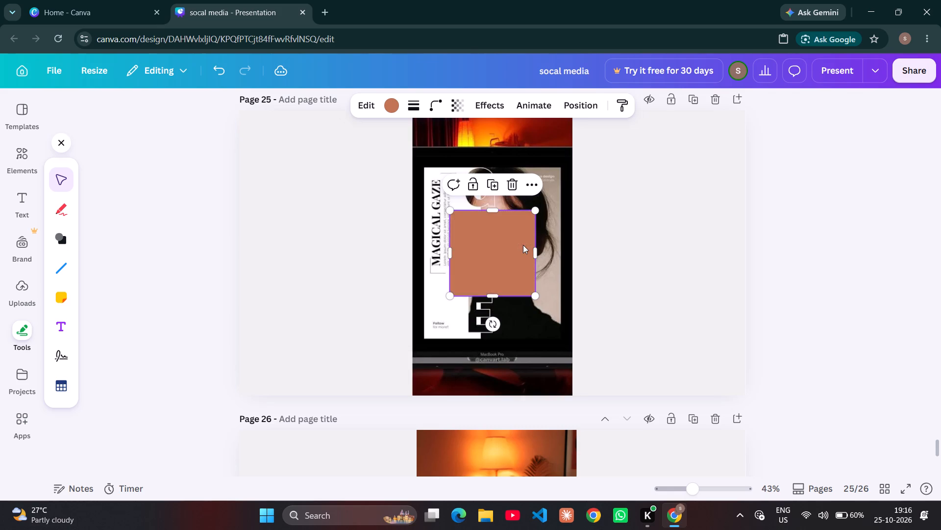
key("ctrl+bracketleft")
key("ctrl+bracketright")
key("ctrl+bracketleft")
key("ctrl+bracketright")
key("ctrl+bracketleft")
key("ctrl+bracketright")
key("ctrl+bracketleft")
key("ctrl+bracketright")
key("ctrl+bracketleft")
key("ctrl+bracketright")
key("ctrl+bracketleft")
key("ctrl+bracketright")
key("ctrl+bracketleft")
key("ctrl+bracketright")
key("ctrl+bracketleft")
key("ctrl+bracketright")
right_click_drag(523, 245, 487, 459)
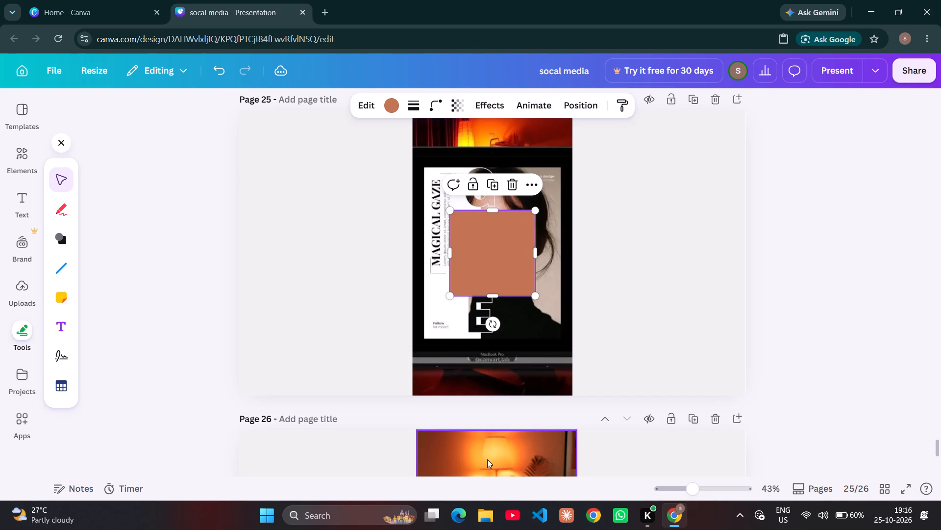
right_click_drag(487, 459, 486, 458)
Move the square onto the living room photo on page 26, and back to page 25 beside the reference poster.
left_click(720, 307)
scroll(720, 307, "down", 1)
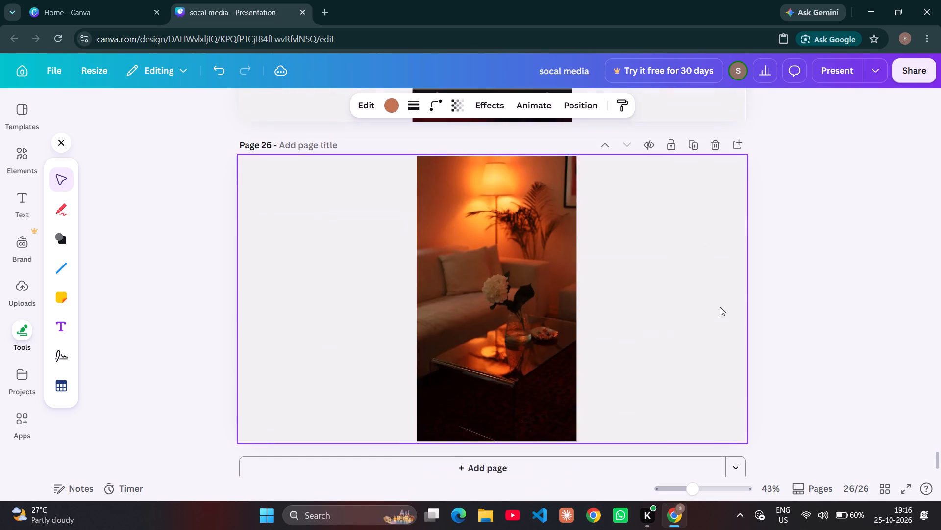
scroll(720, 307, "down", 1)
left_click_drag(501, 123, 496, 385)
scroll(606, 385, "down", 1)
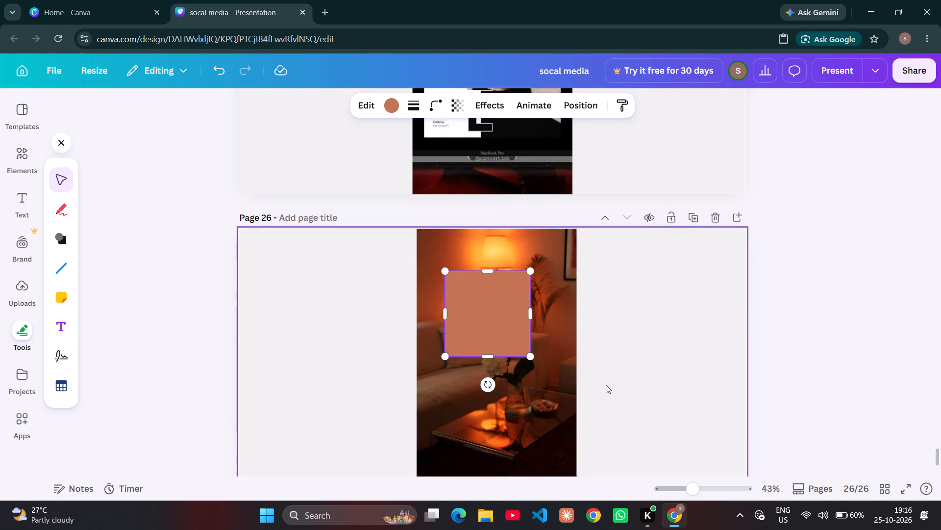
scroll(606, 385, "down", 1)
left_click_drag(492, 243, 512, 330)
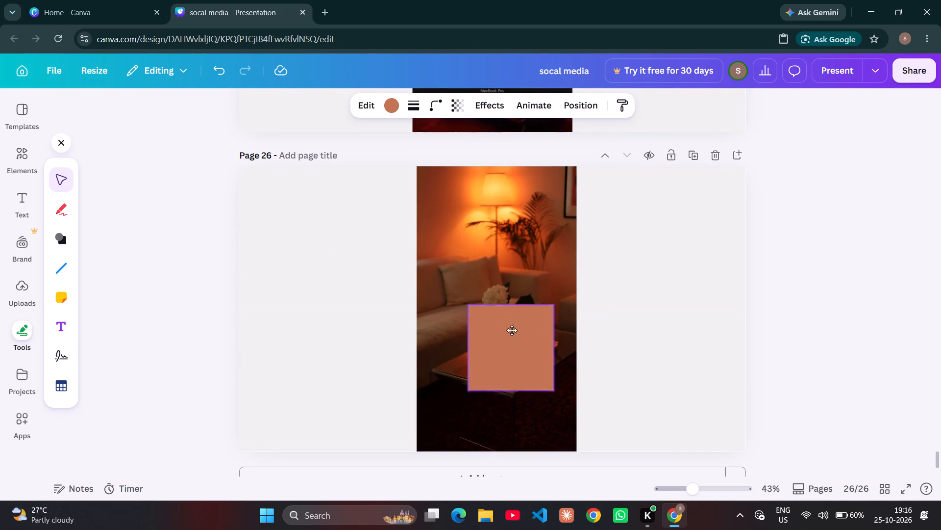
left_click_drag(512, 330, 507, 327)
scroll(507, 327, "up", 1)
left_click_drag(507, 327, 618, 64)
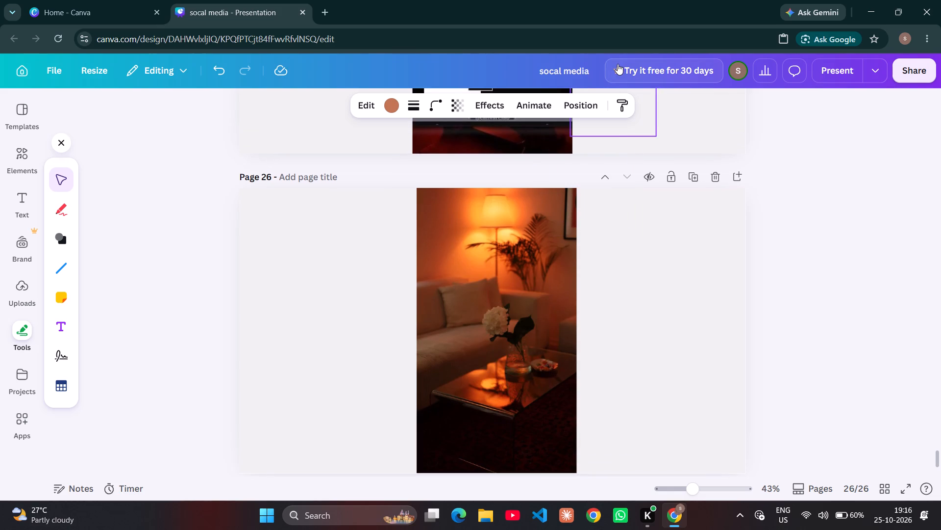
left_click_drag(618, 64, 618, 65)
Change the fill colour of the square on page 25 to black.
scroll(618, 65, "up", 3)
scroll(666, 292, "up", 3)
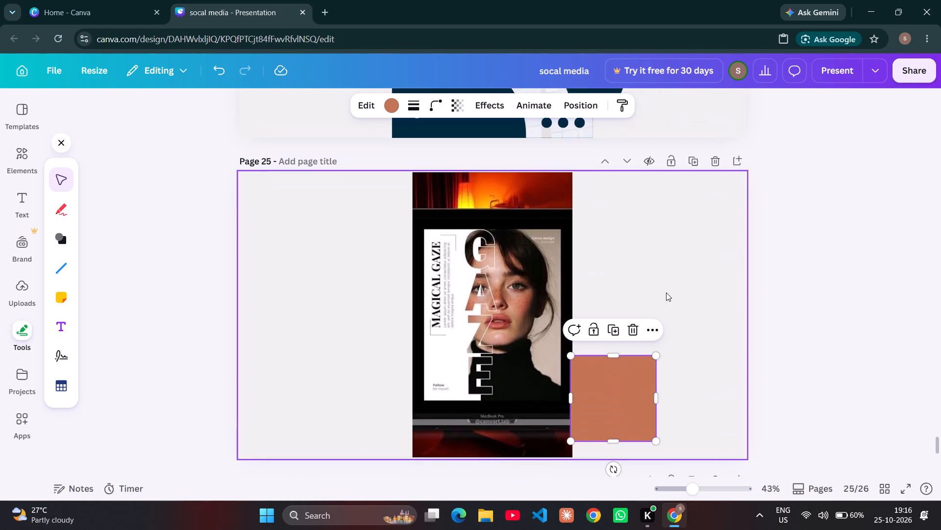
left_click(388, 106)
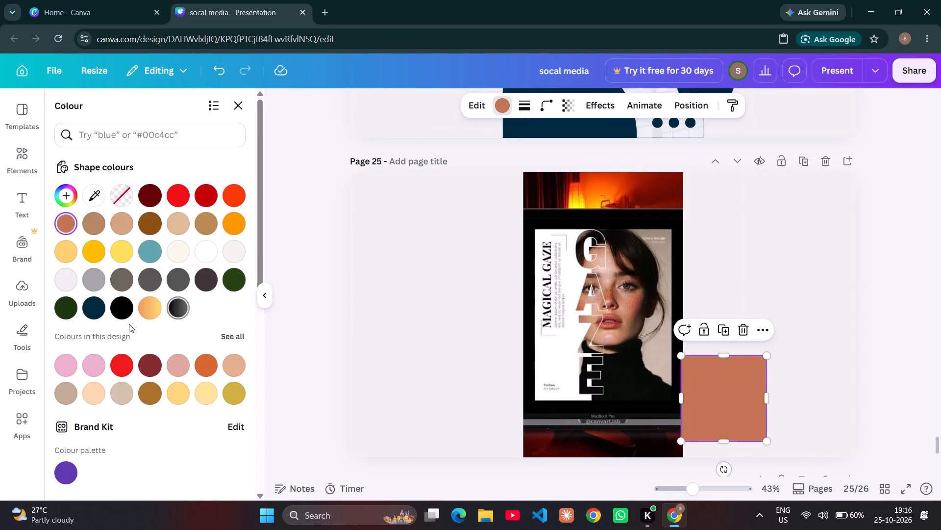
left_click(121, 302)
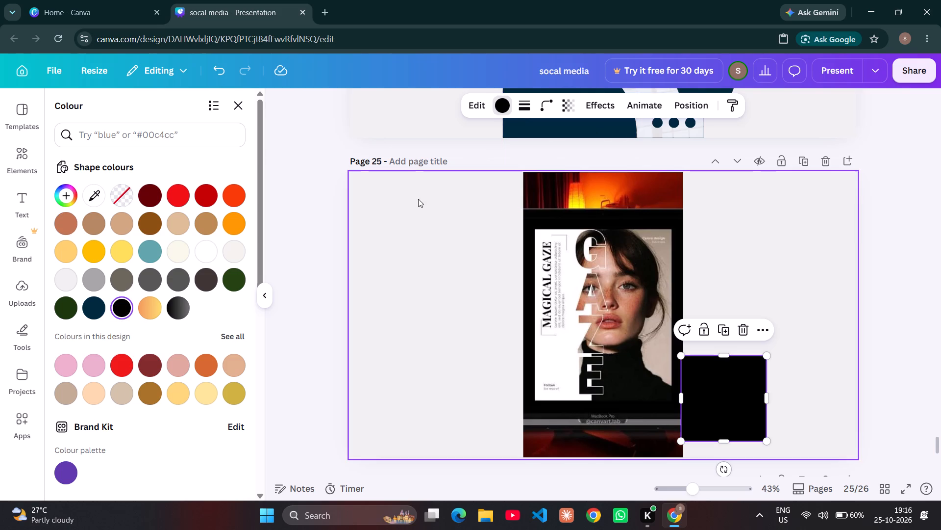
left_click(347, 275)
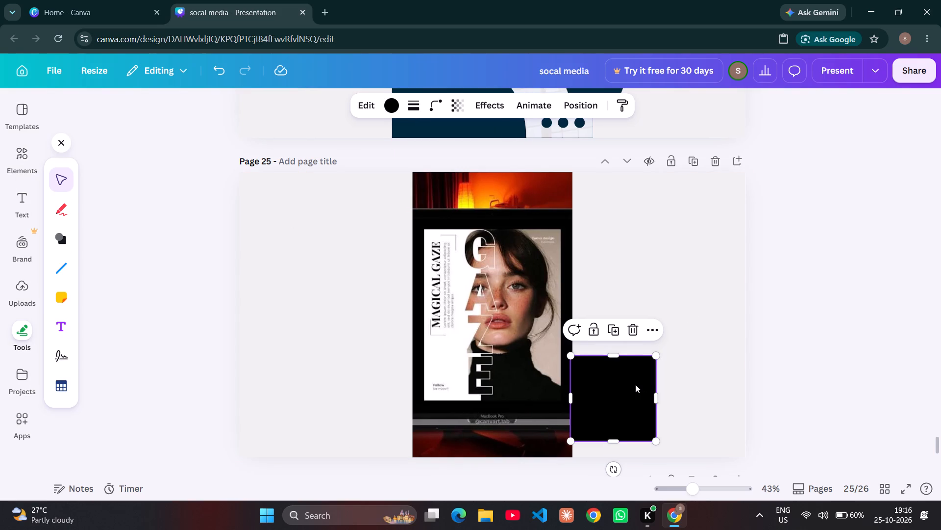
Centre the black square on page 25, over the reference poster.
left_click_drag(635, 384, 515, 312)
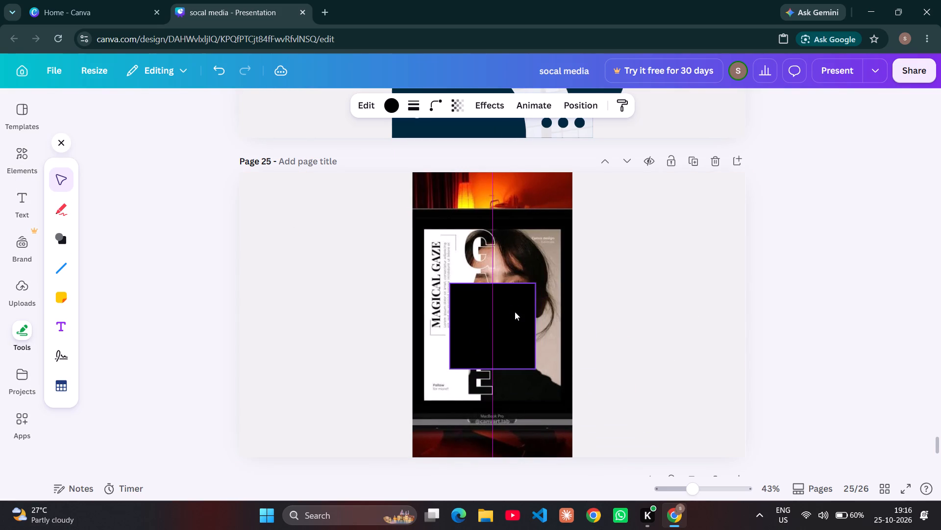
left_click_drag(502, 319, 505, 300)
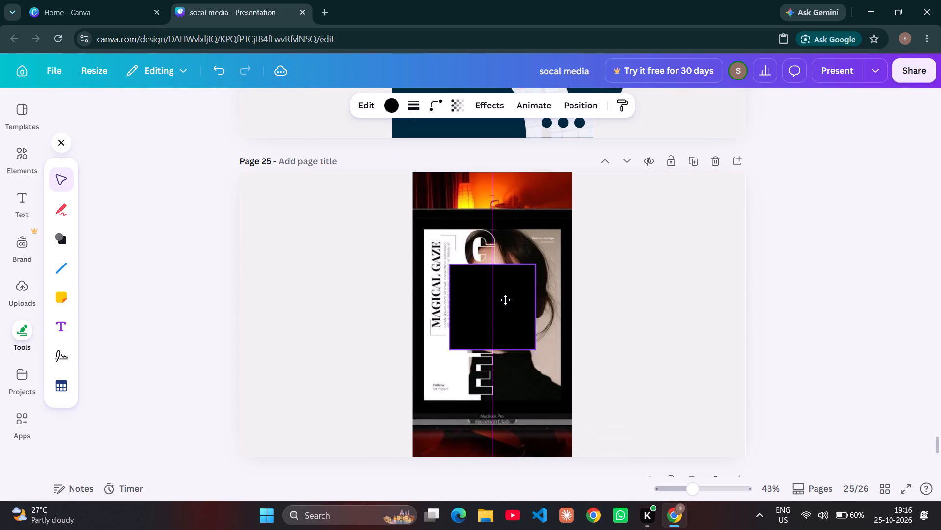
left_click_drag(505, 300, 505, 310)
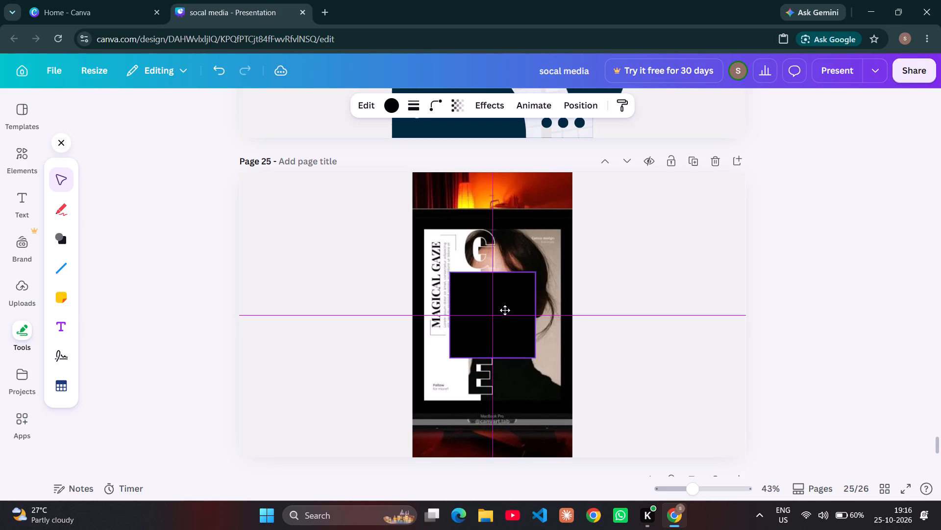
left_click_drag(505, 310, 505, 309)
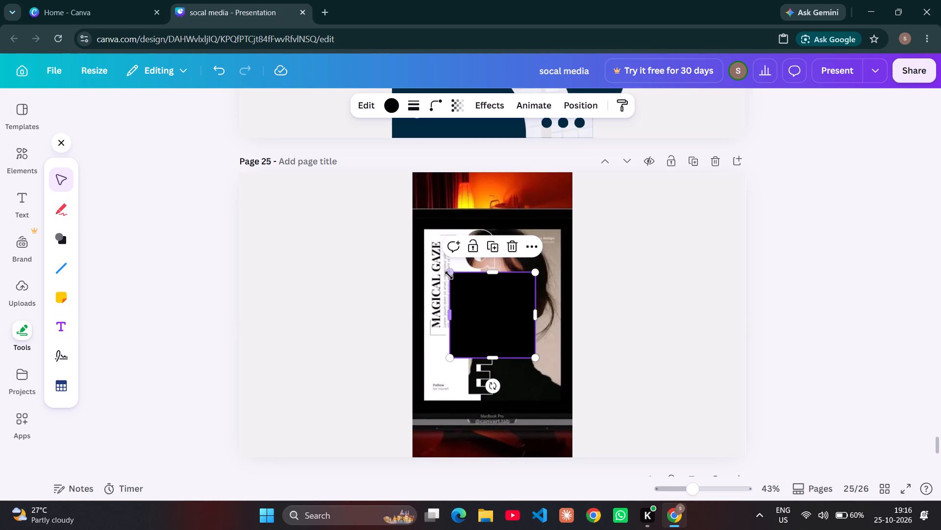
Stretch the black square to about 606 px wide and 564 px high, spanning the reference's width from the laptop's top edge.
left_click_drag(447, 272, 431, 241)
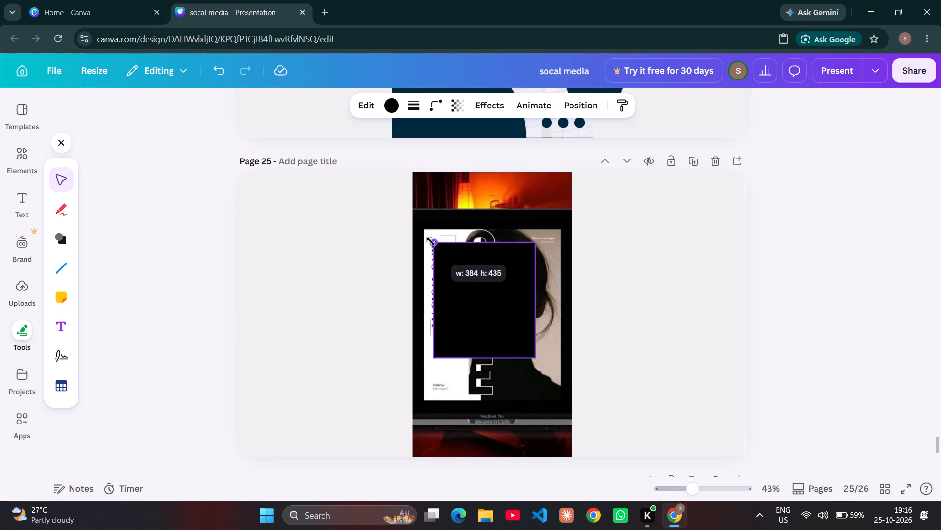
left_click_drag(431, 241, 411, 214)
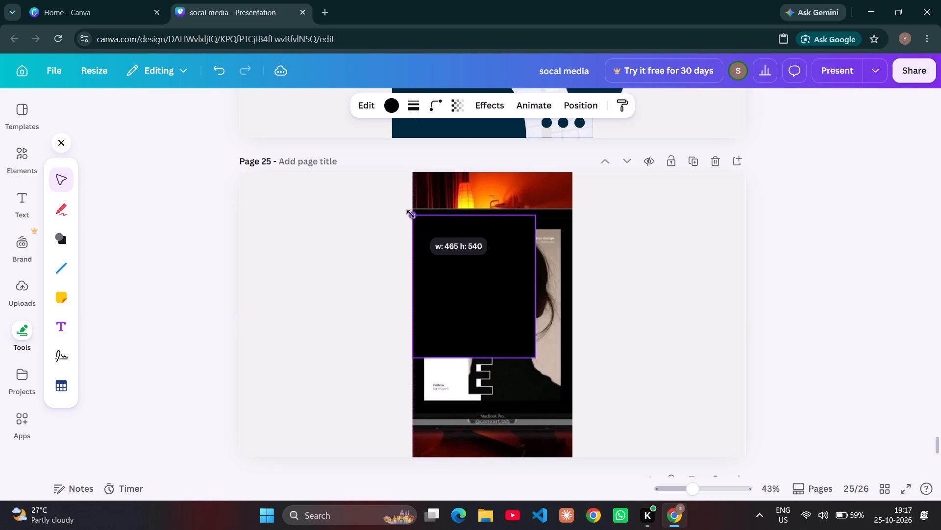
left_click_drag(411, 214, 410, 211)
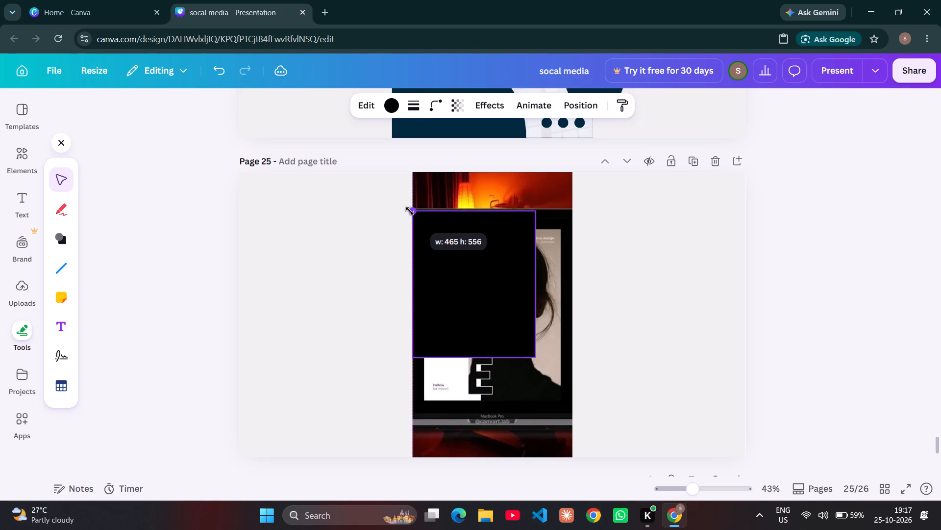
left_click_drag(410, 211, 410, 208)
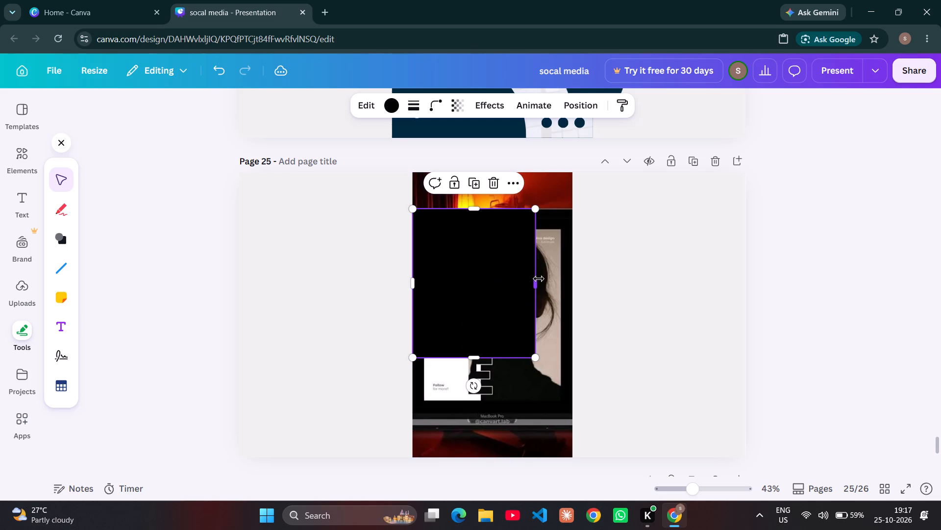
left_click_drag(536, 282, 549, 284)
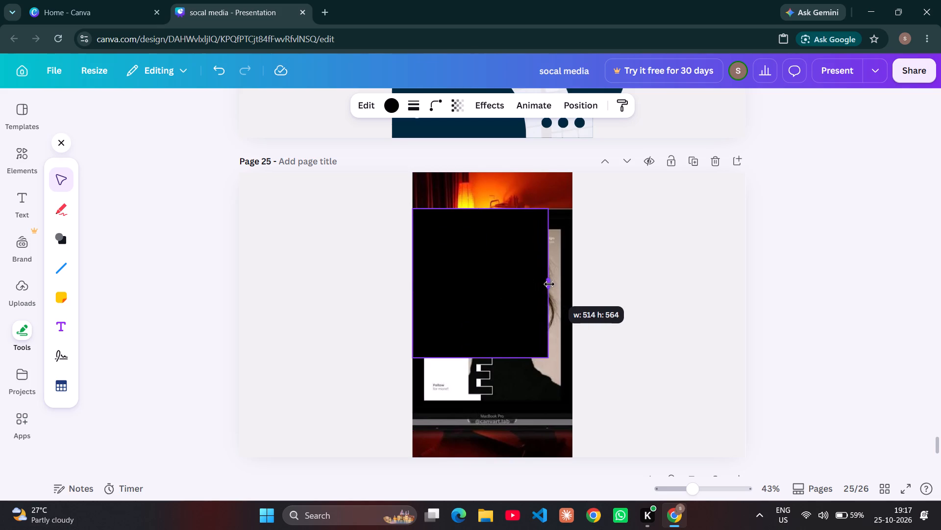
left_click_drag(549, 284, 572, 284)
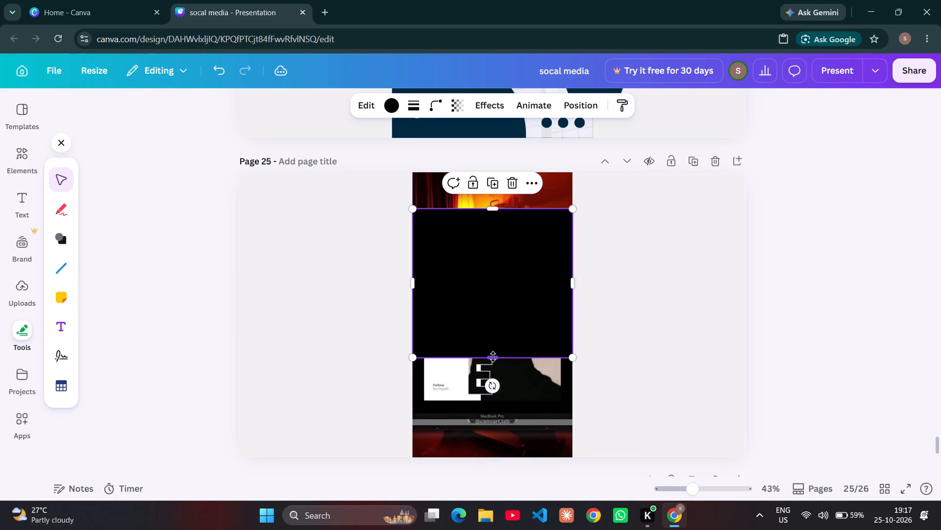
Try heights between about 474 and 743 px for the black rectangle, leaving its bottom edge across the poster's large letter E.
left_click_drag(493, 357, 495, 393)
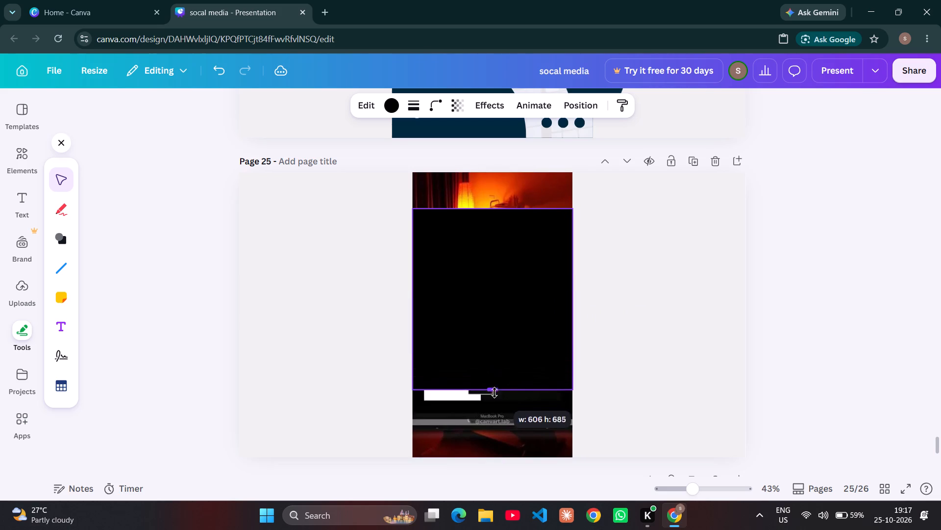
left_click_drag(495, 393, 501, 405)
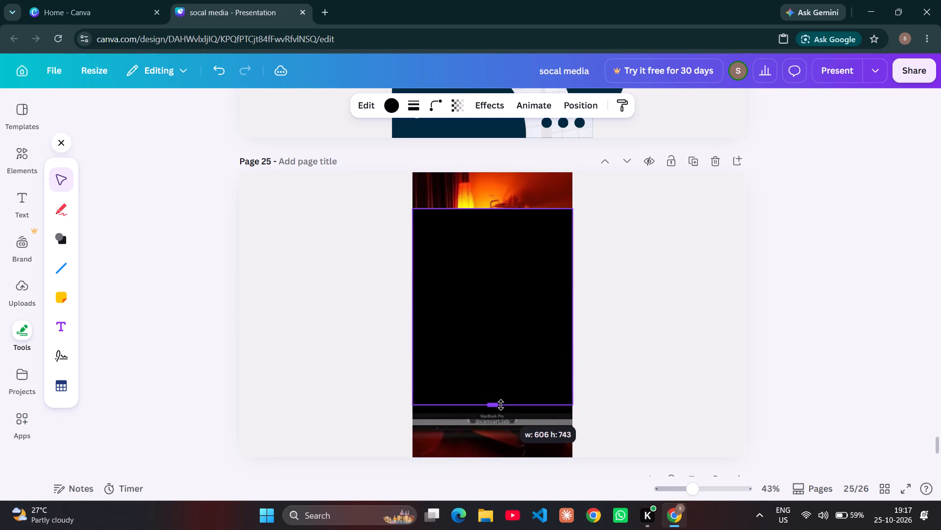
left_click_drag(501, 405, 520, 315)
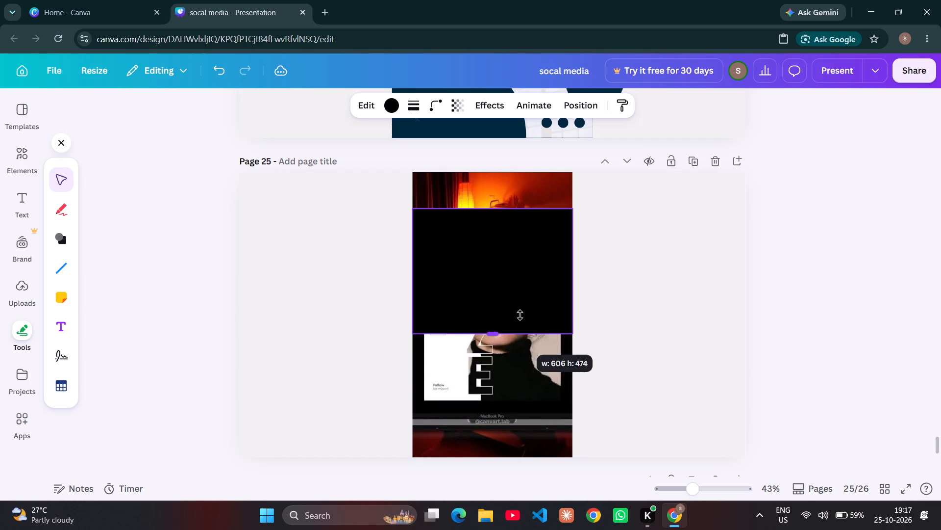
left_click_drag(520, 315, 530, 398)
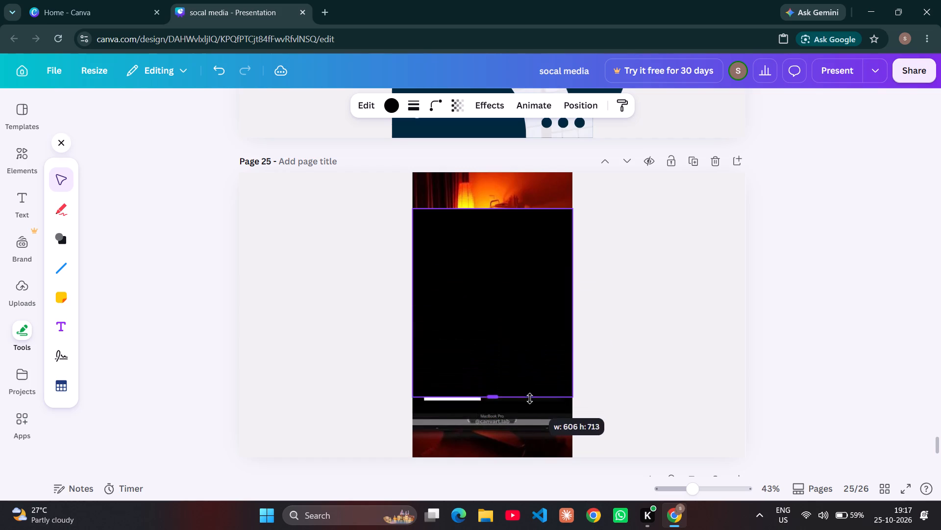
left_click_drag(530, 398, 547, 363)
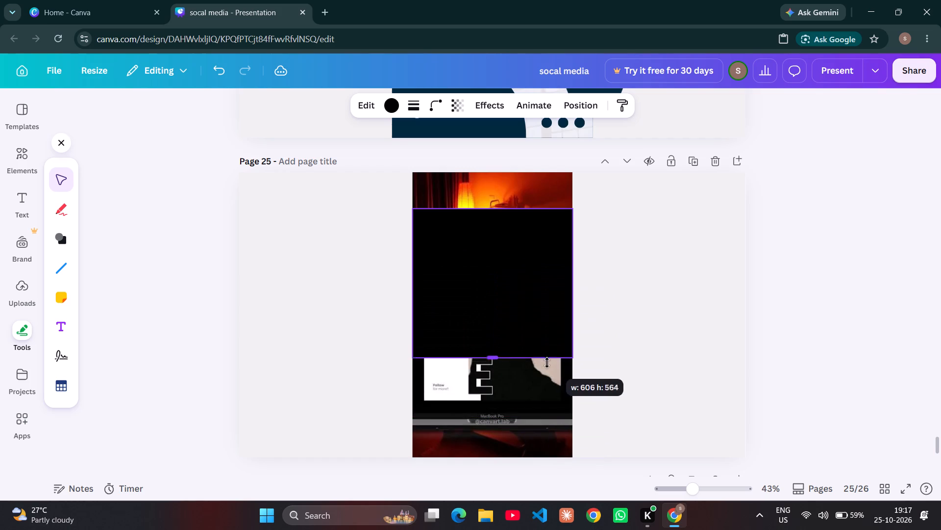
left_click_drag(547, 363, 545, 362)
Move the black rectangle aside to uncover the reference poster, and back over it, horizontally centred just below the laptop's top edge.
left_click_drag(515, 306, 518, 371)
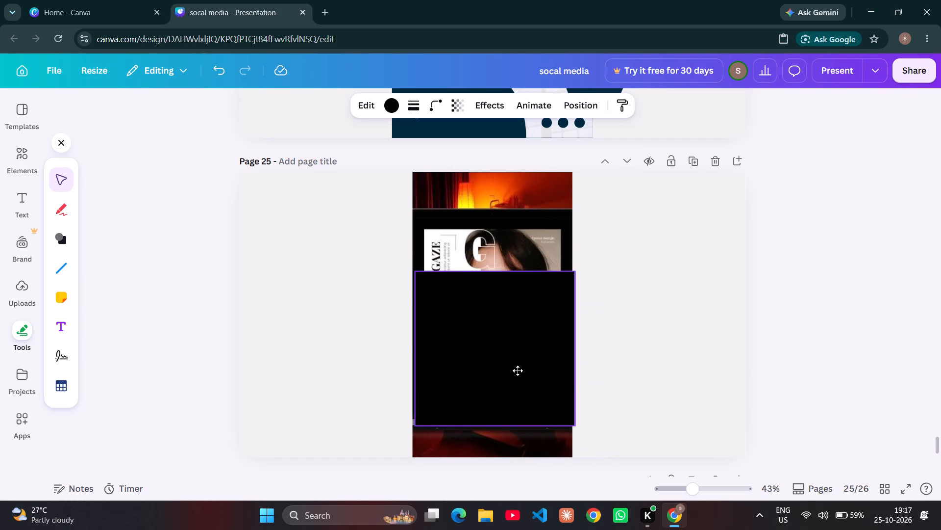
left_click_drag(518, 371, 704, 275)
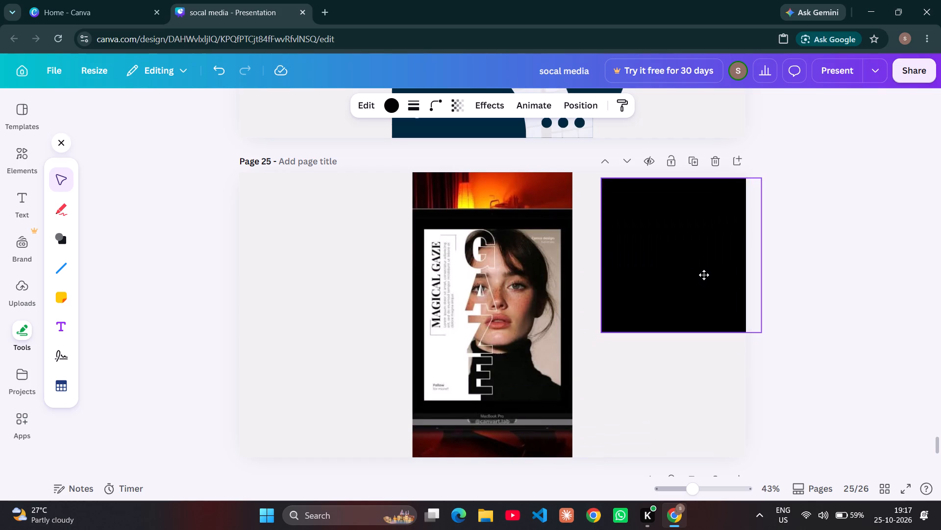
left_click_drag(704, 275, 532, 297)
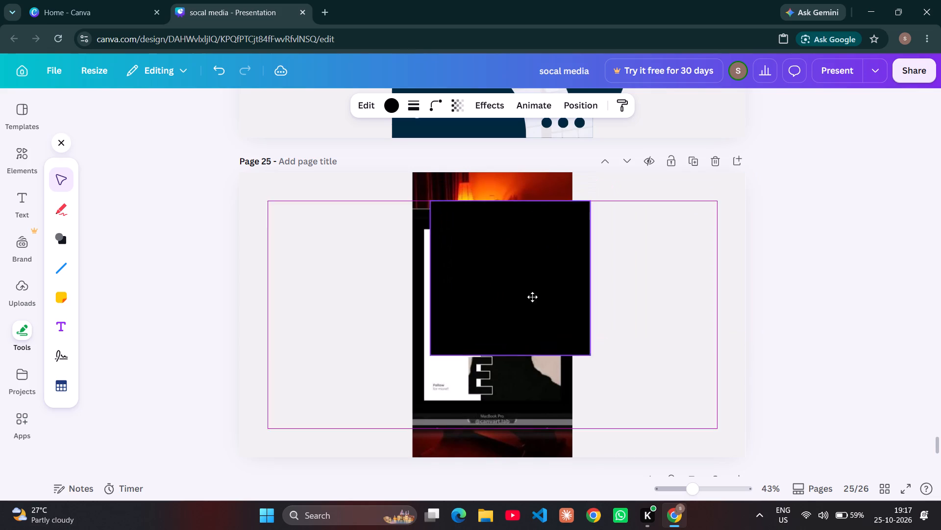
left_click_drag(532, 297, 516, 301)
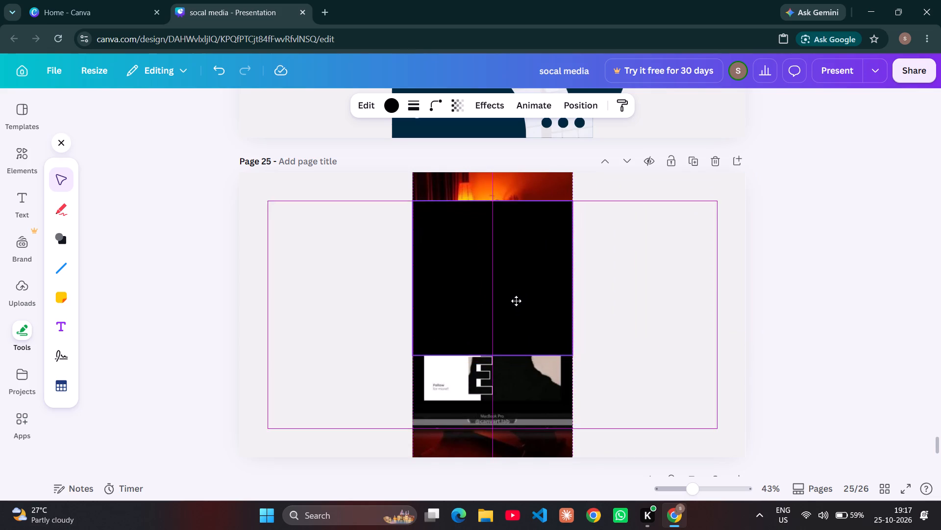
left_click_drag(516, 301, 518, 312)
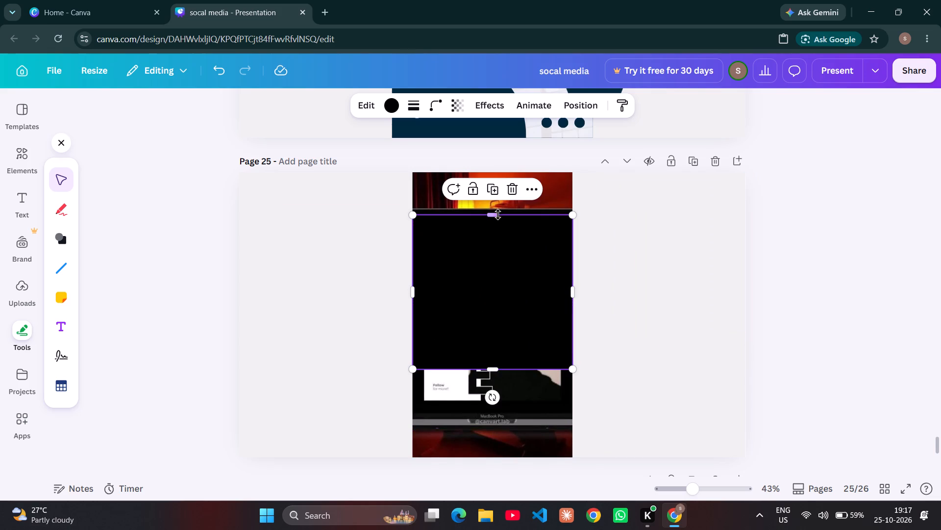
left_click(496, 215)
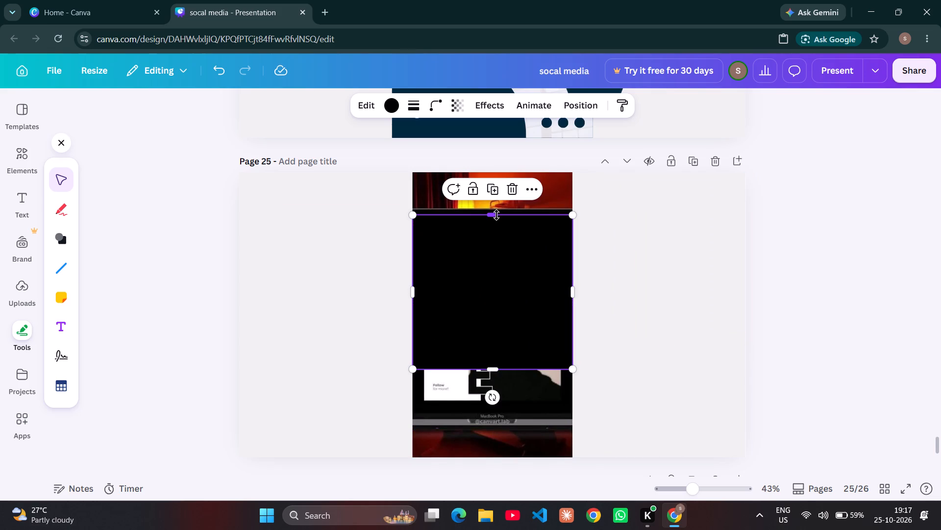
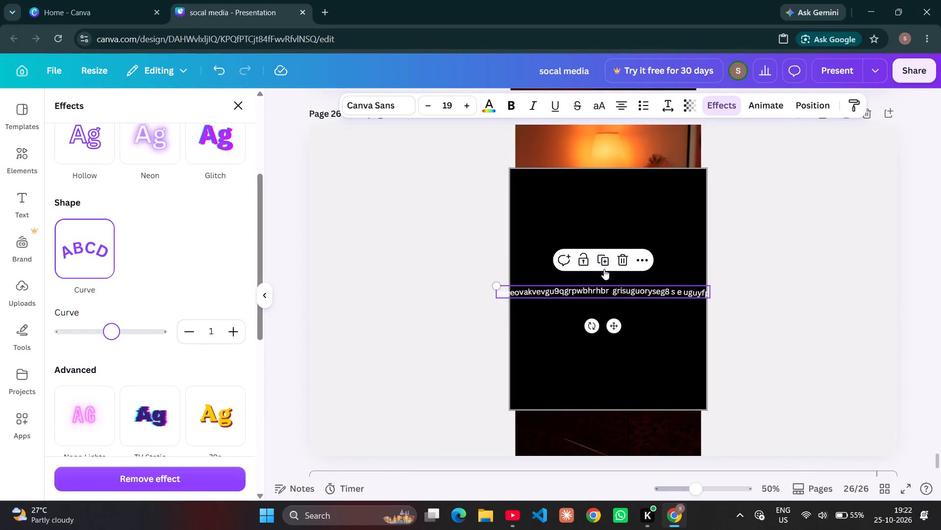
Delete the curved line of text running across the black rectangle on page 26.
key("Delete")
key("Delete")
left_click(625, 259, "ctrl")
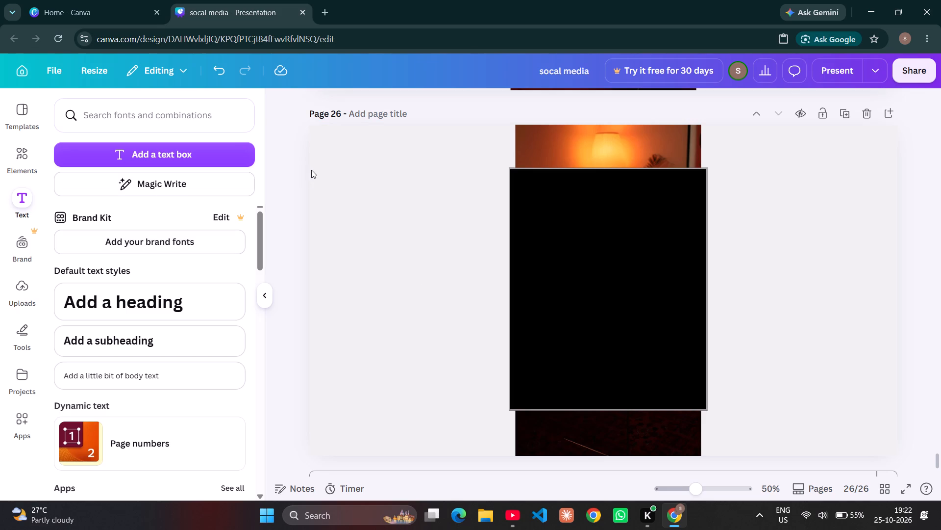
Replace the "lighting room" photo search in Elements with the suggested search "fashion model girl".
scroll(311, 170, "up", 4, "ctrl")
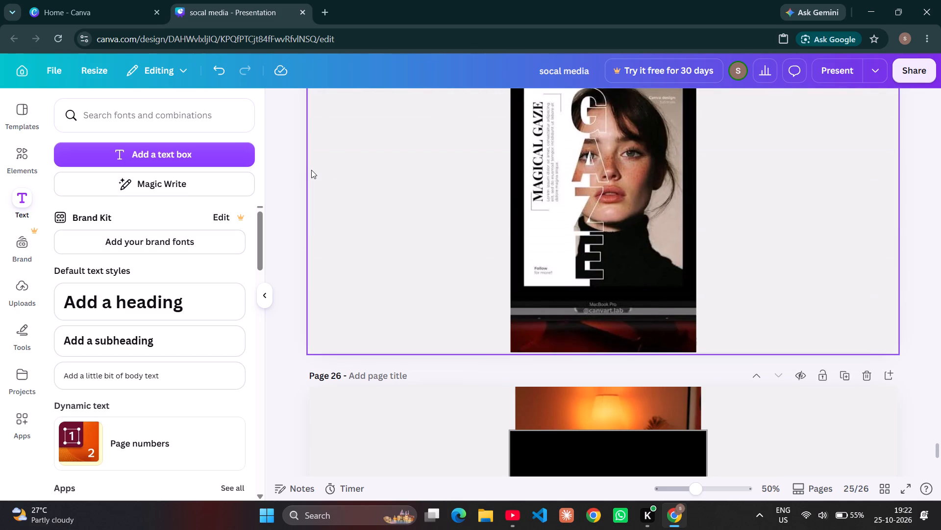
scroll(311, 170, "up", 1, "ctrl")
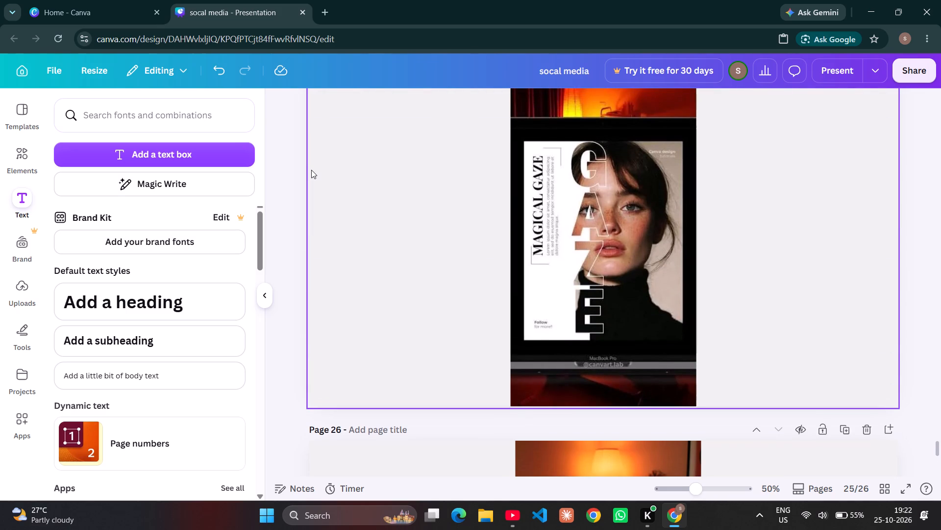
scroll(311, 170, "up", 1, "ctrl")
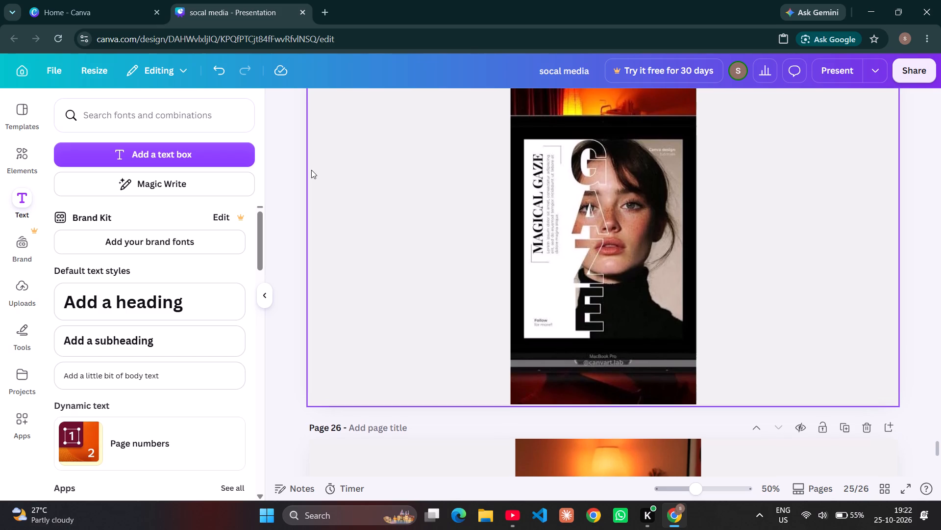
scroll(311, 170, "up", 1, "ctrl")
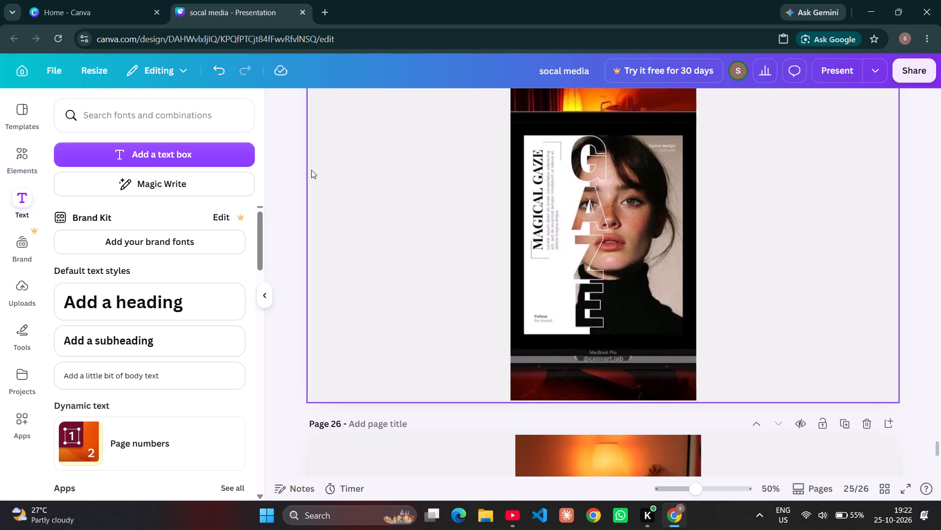
scroll(311, 170, "up", 2, "ctrl")
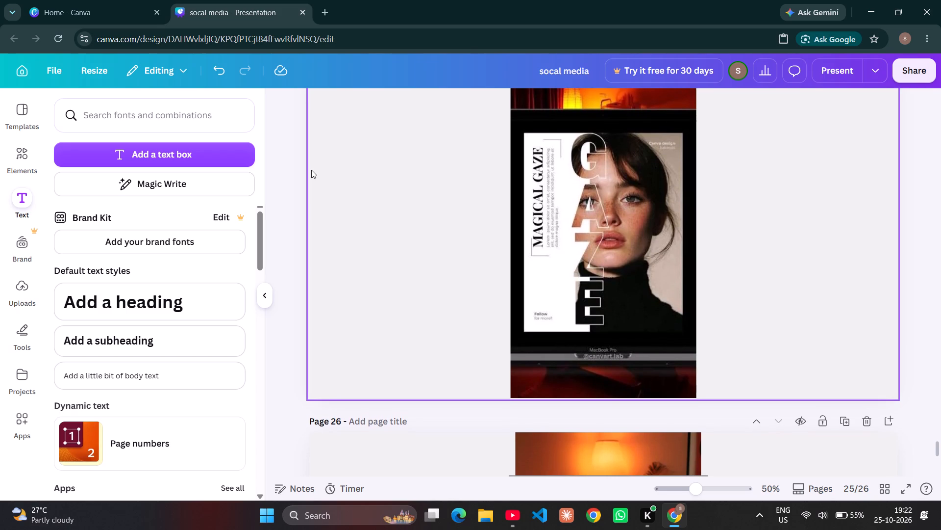
left_click(25, 148, "ctrl")
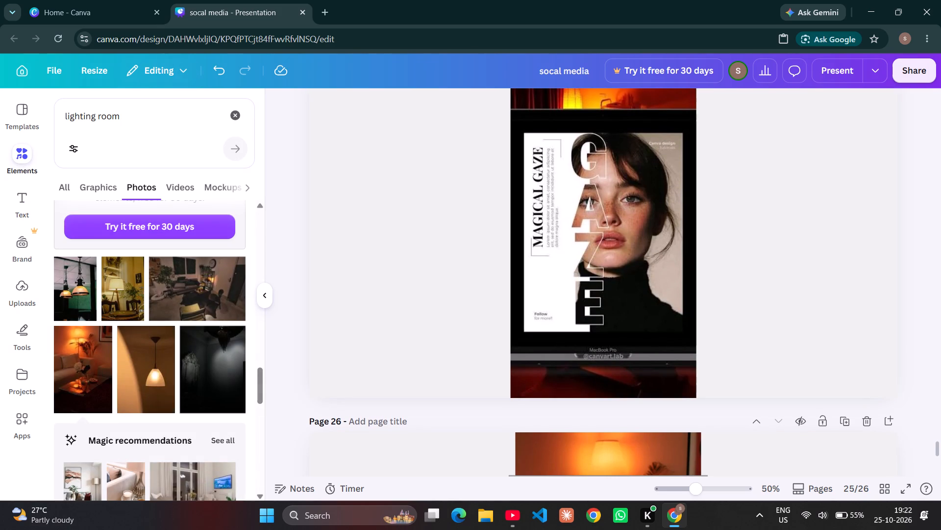
left_click(166, 106, "ctrl")
left_click(167, 115, "ctrl")
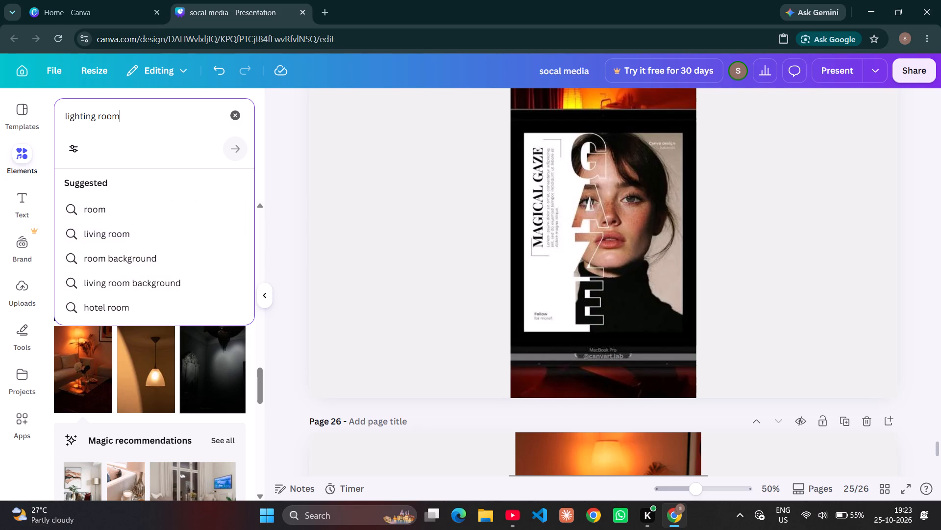
key("BackSpace")
key("BackSpace")
key("BackSpace")
key("BackSpace")
key("BackSpace")
key("BackSpace")
key("BackSpace")
key("BackSpace")
key("BackSpace")
key("BackSpace")
key("BackSpace")
key("BackSpace")
key("BackSpace")
key("BackSpace")
key("BackSpace")
key("BackSpace")
key("BackSpace")
key("BackSpace")
key("BackSpace")
key("BackSpace")
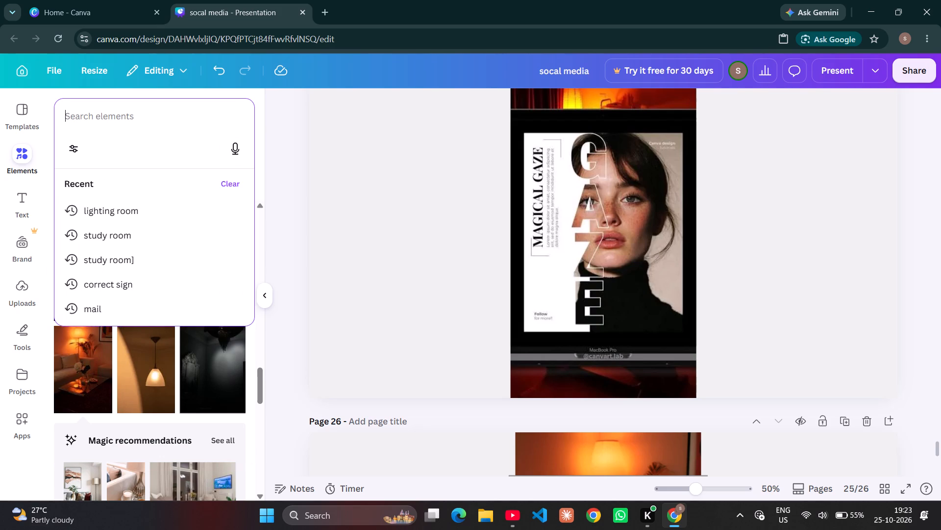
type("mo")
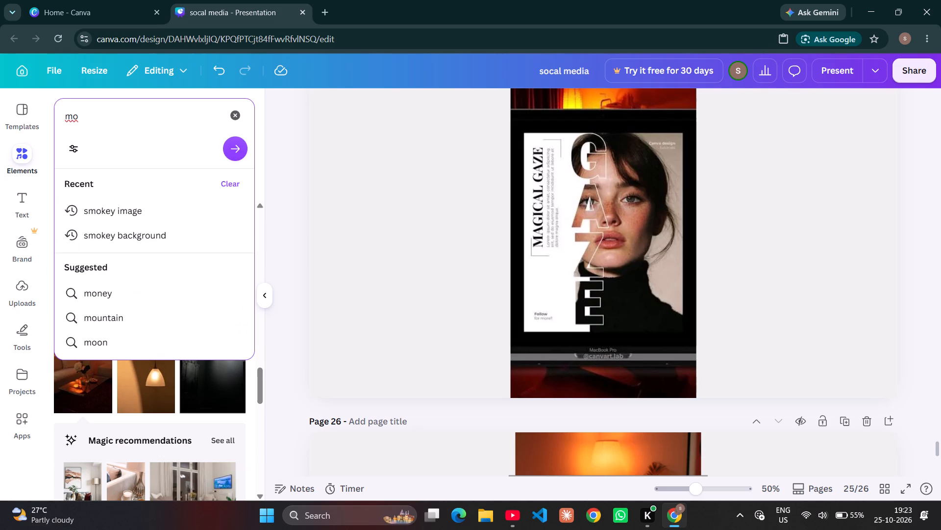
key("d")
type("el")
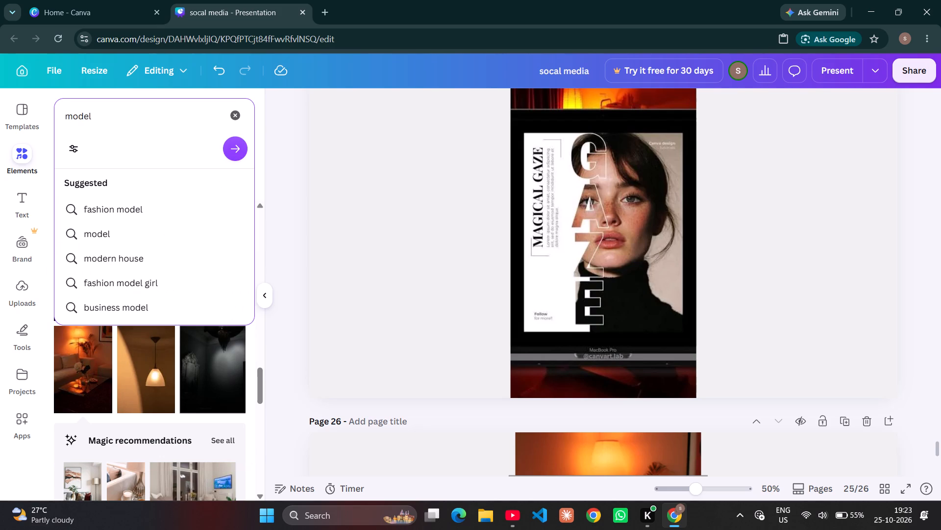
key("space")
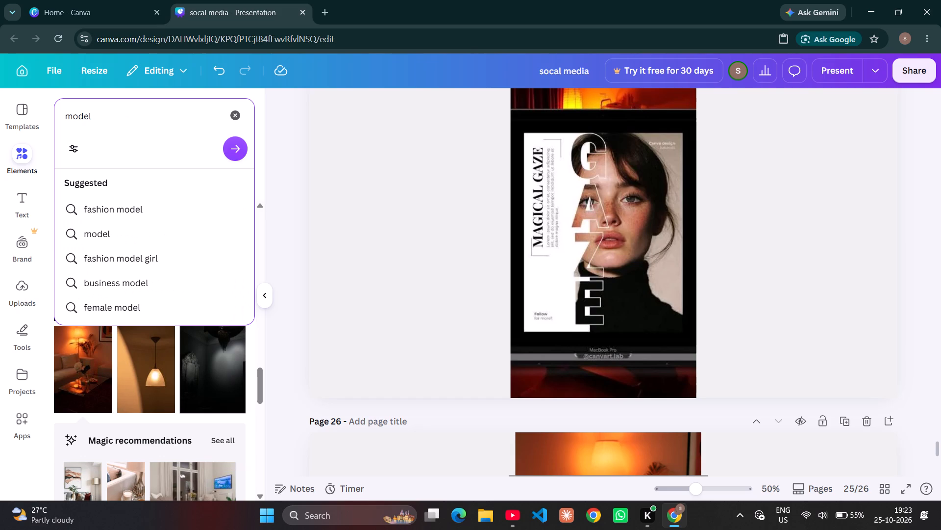
left_click(191, 254, "ctrl")
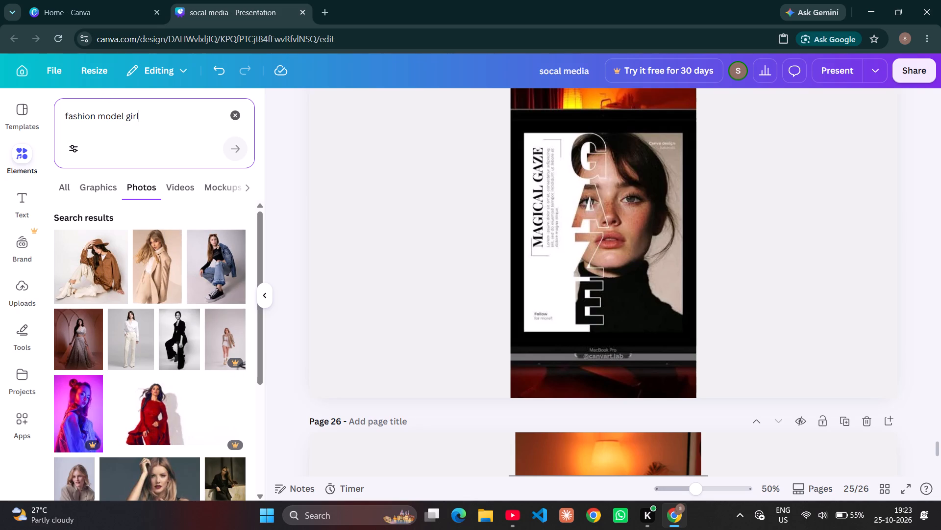
Shorten the photo search to "model girl" and run it.
left_click_drag(96, 116, 55, 117, "ctrl")
key("BackSpace")
key("Return")
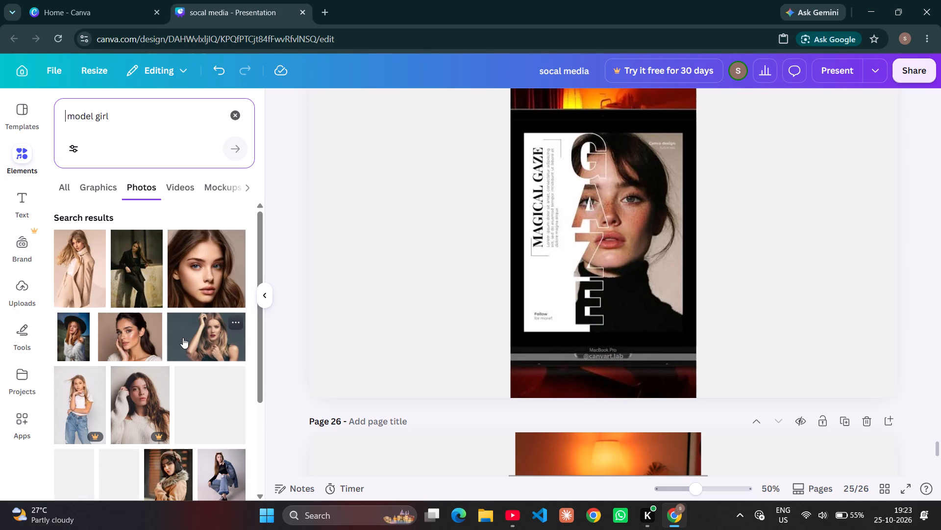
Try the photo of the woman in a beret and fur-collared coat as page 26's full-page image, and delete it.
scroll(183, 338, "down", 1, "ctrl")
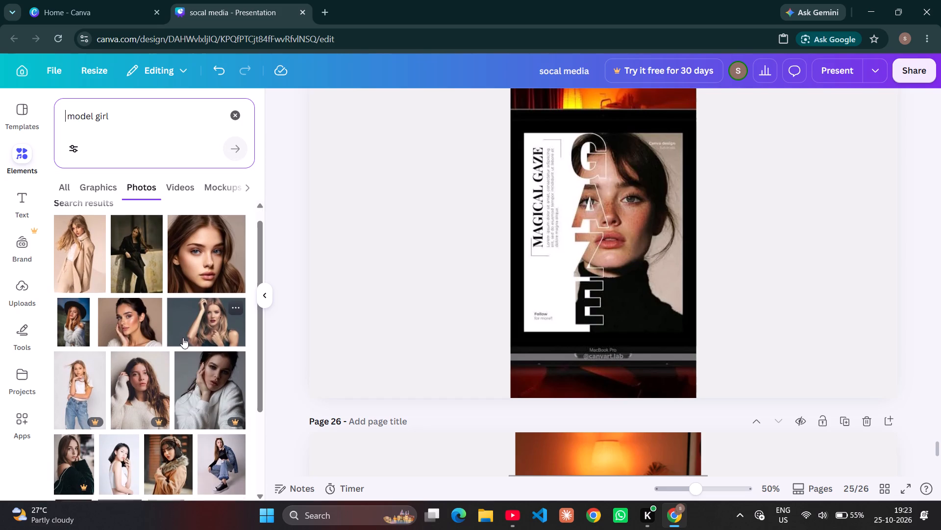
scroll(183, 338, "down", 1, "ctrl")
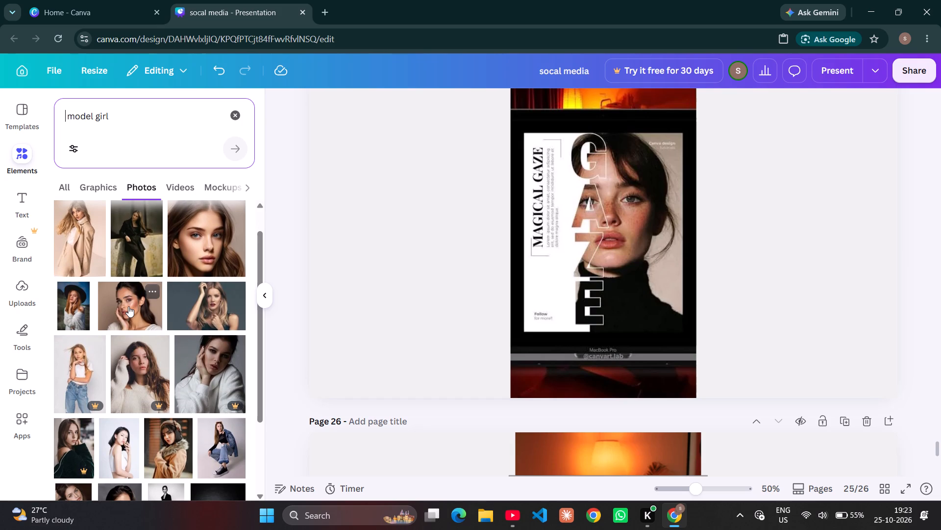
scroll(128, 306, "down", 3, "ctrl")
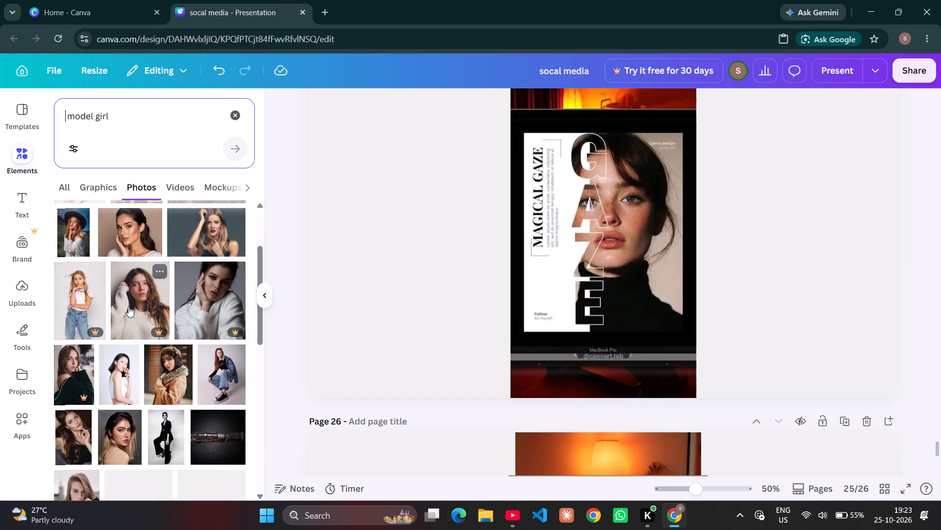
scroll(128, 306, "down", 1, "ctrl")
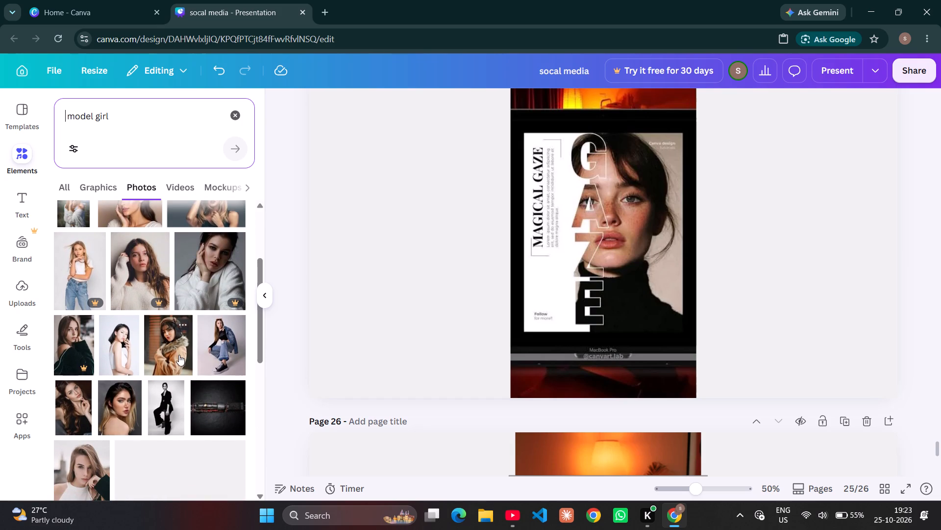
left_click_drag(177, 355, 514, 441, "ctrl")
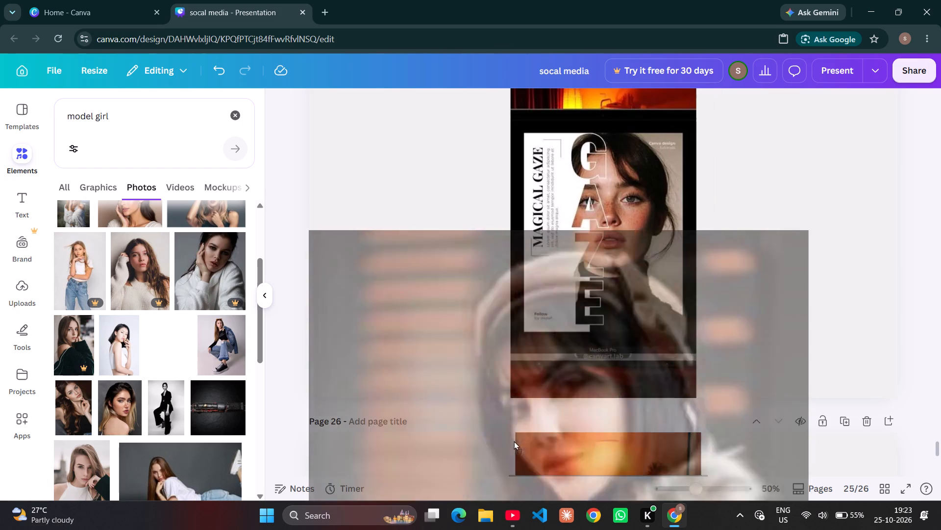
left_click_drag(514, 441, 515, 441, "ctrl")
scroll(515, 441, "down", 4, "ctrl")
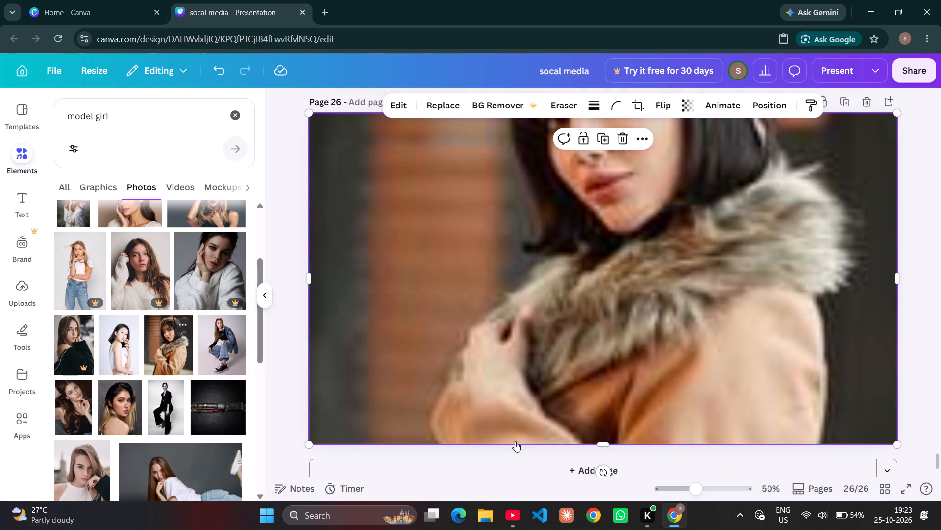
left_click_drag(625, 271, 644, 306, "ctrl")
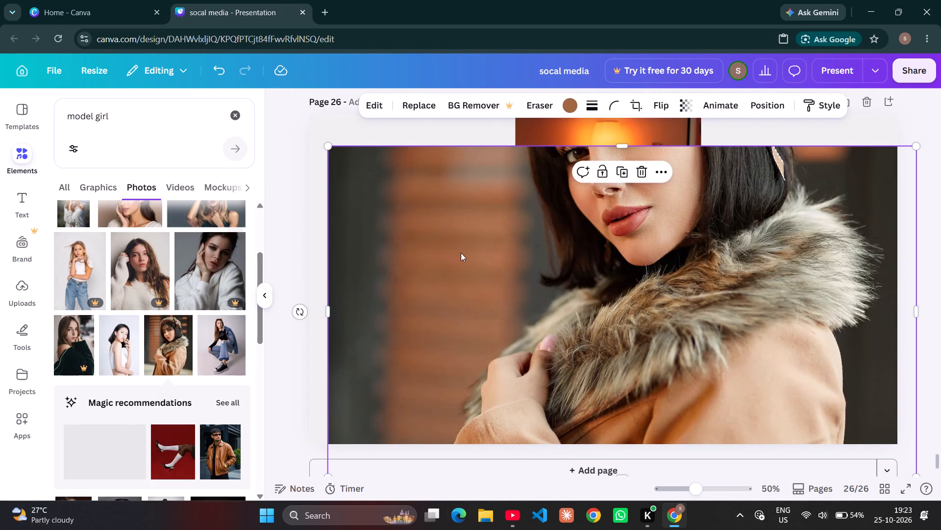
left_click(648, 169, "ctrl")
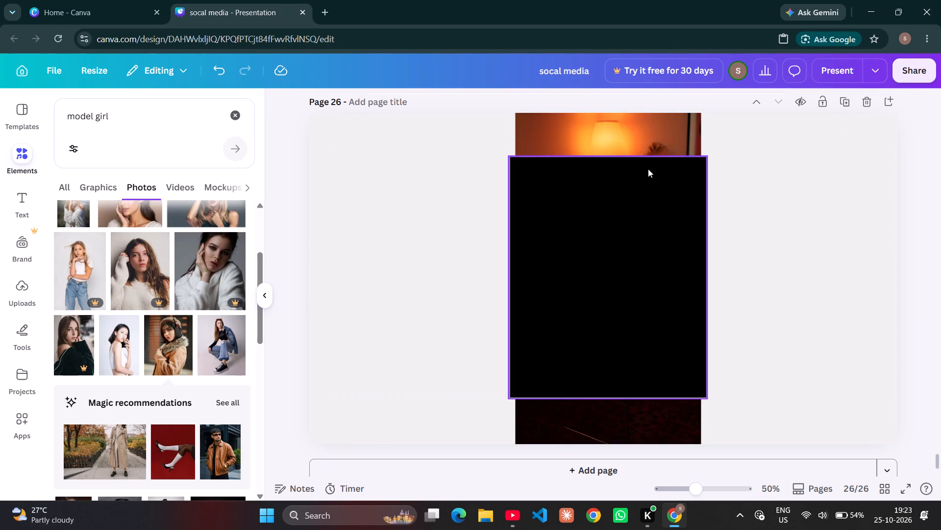
Add the beret and fur-collared coat photo to page 26 as a free element, partly overlapping the black rectangle's left side.
scroll(149, 328, "right", 1, "ctrl")
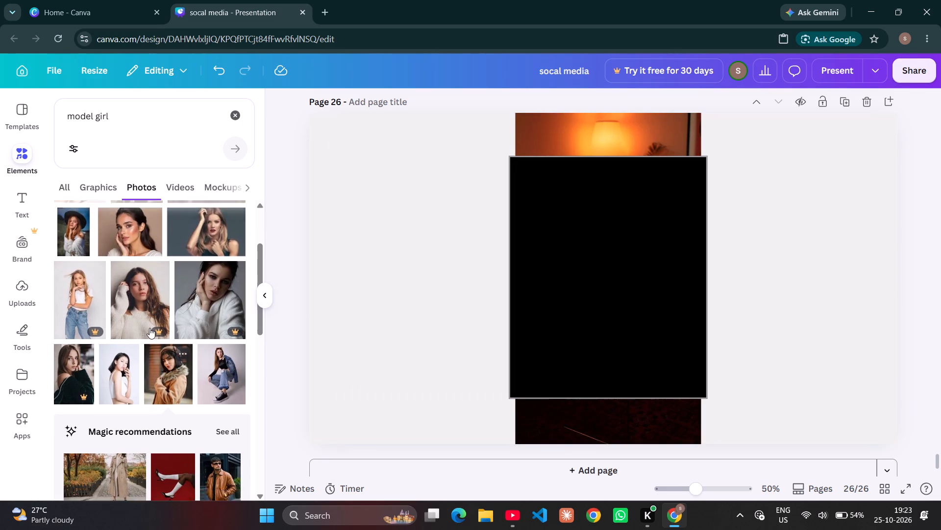
scroll(149, 328, "right", 1, "ctrl")
left_click(165, 330, "ctrl")
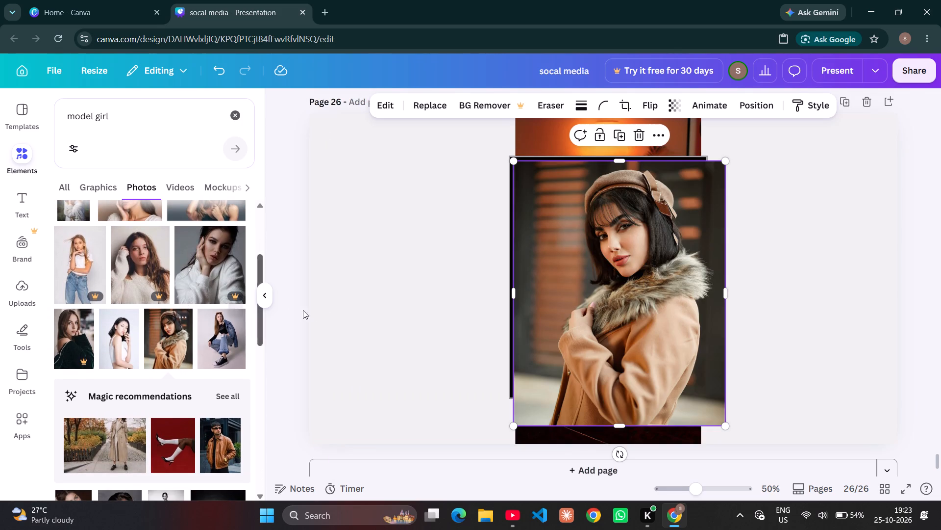
scroll(329, 317, "down", 3, "ctrl")
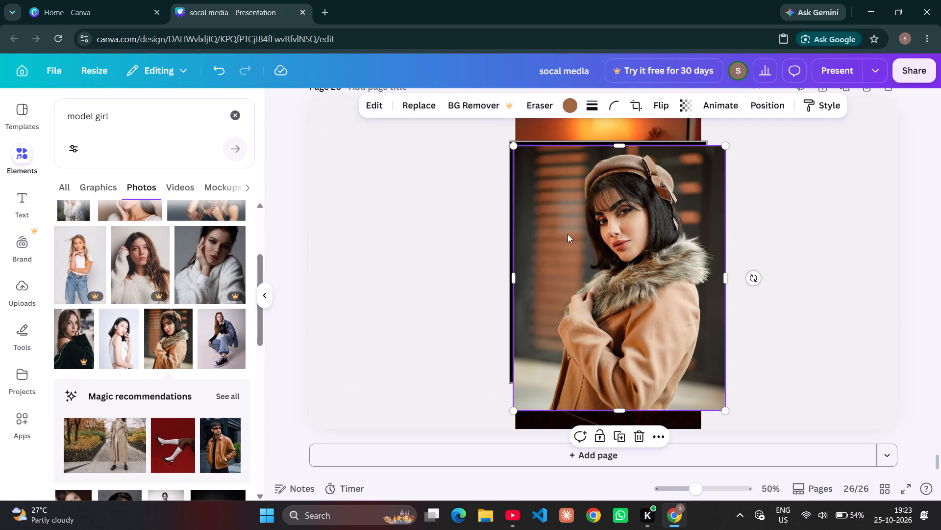
left_click_drag(568, 234, 380, 279, "ctrl")
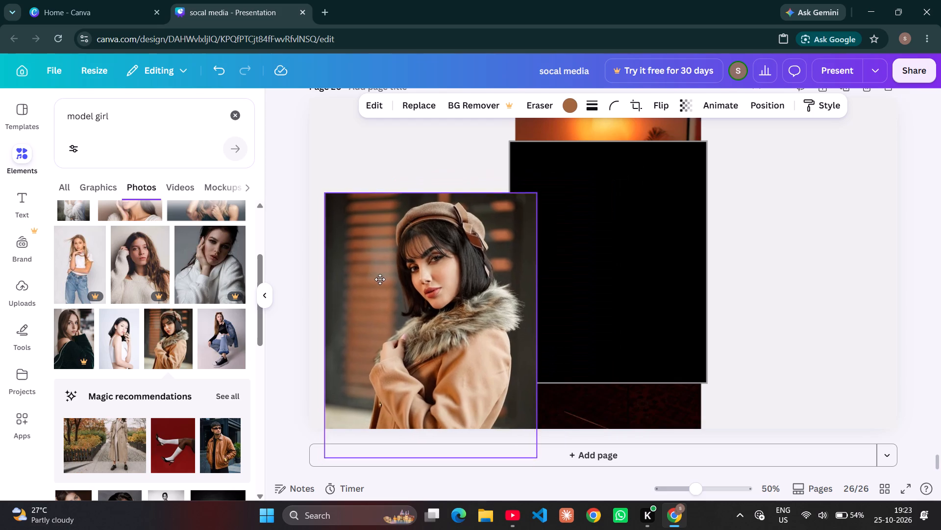
left_click_drag(380, 279, 421, 198, "ctrl")
scroll(421, 198, "down", 1, "ctrl")
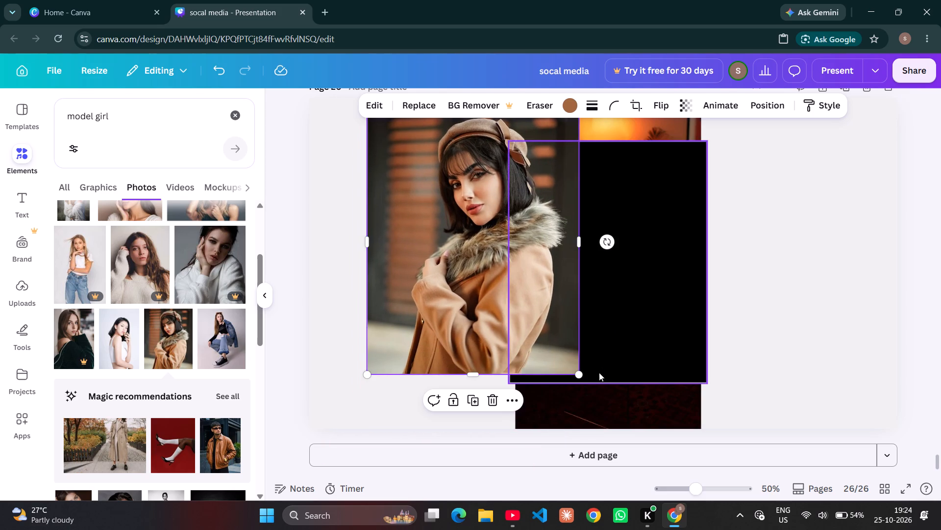
Shrink the beret woman's photo proportionally to just over half its size, leaving it clear of the black rectangle.
right_click_drag(576, 374, 460, 247, "ctrl")
left_click(319, 272, "ctrl")
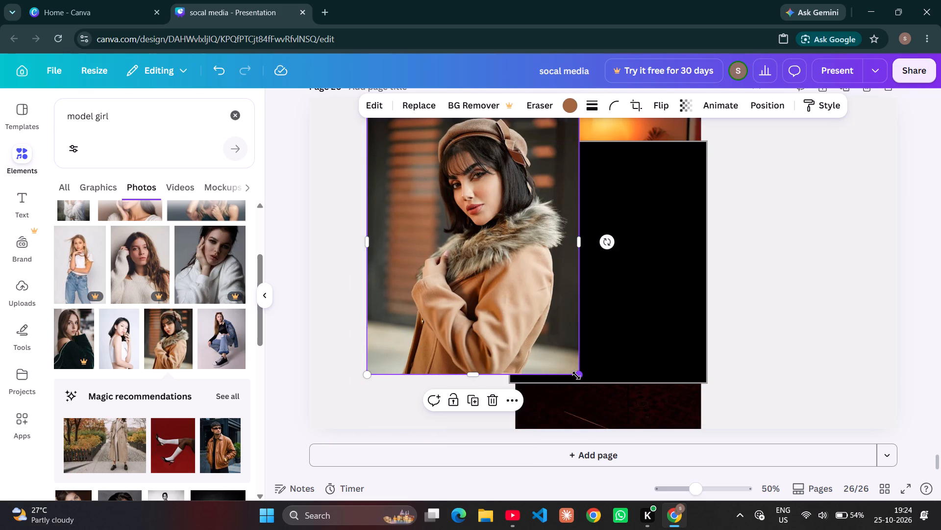
left_click_drag(576, 375, 471, 269, "ctrl")
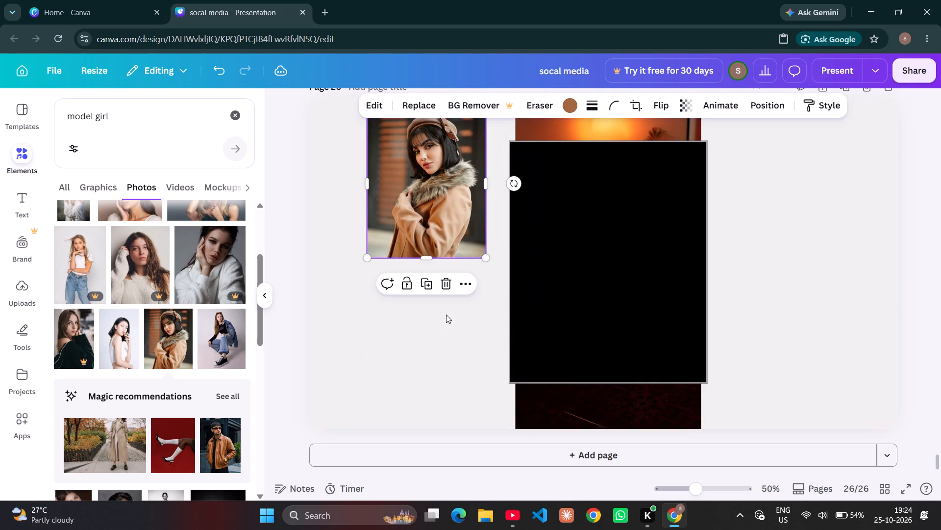
left_click(436, 340, "ctrl")
Move the beret woman's photo up to page 25, over the portrait side of the reference poster.
scroll(436, 340, "up", 2, "ctrl")
scroll(436, 340, "right", 1, "ctrl")
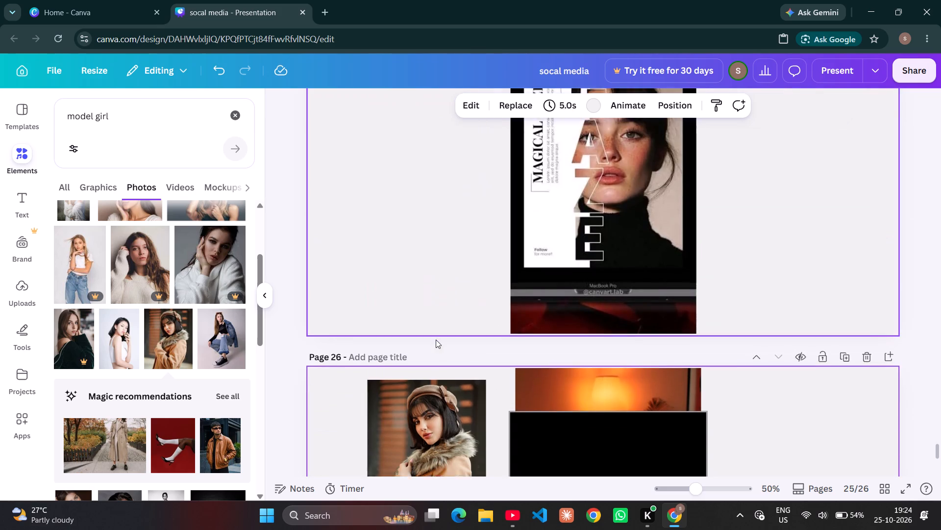
scroll(436, 340, "right", 1, "ctrl")
left_click_drag(436, 340, 628, 126, "ctrl")
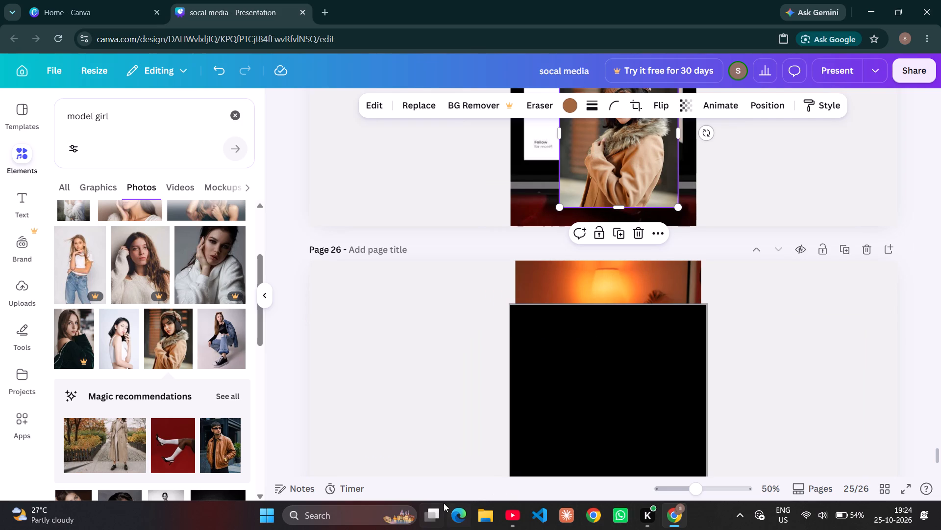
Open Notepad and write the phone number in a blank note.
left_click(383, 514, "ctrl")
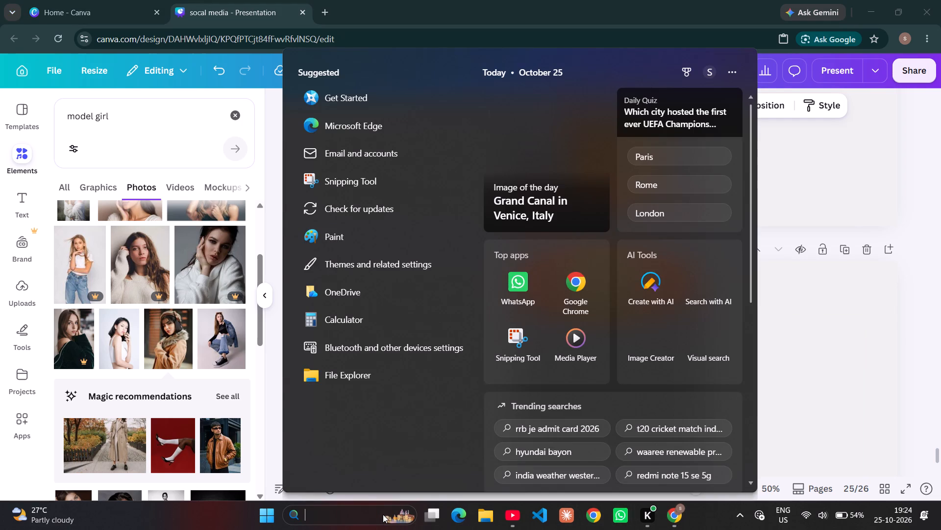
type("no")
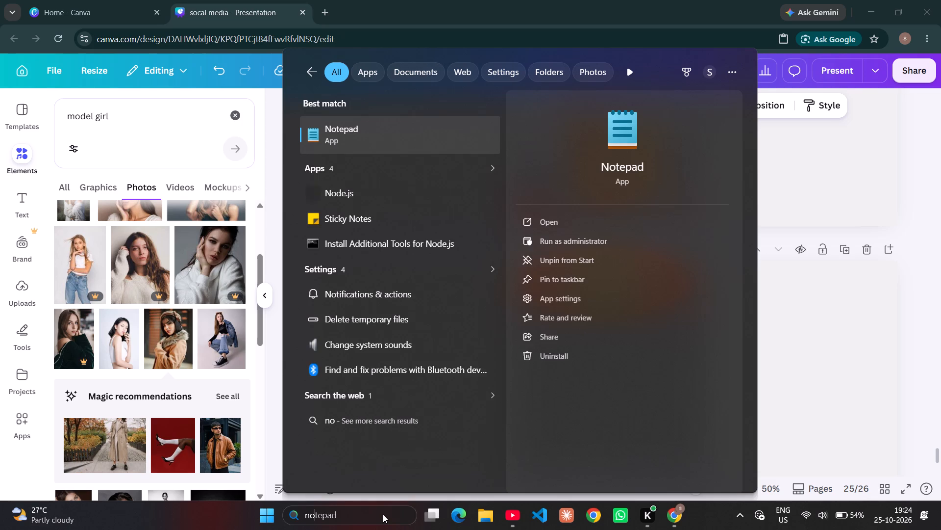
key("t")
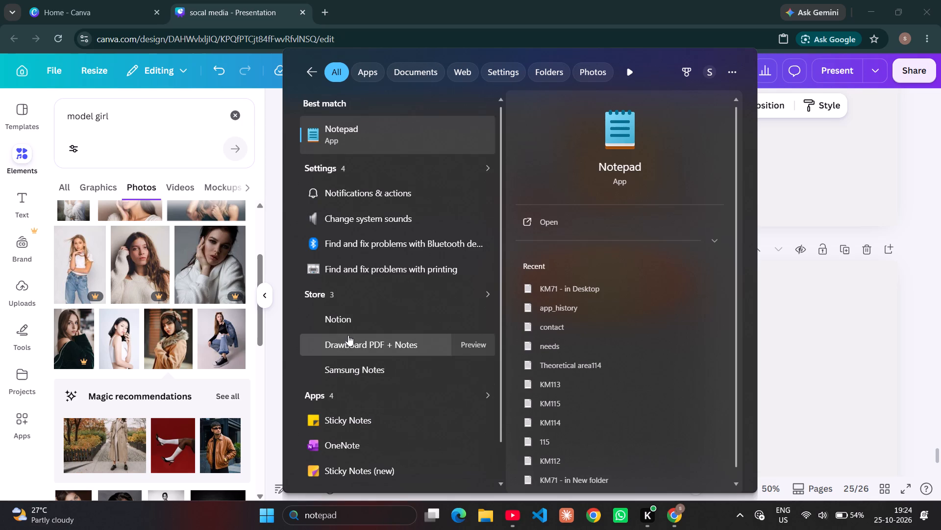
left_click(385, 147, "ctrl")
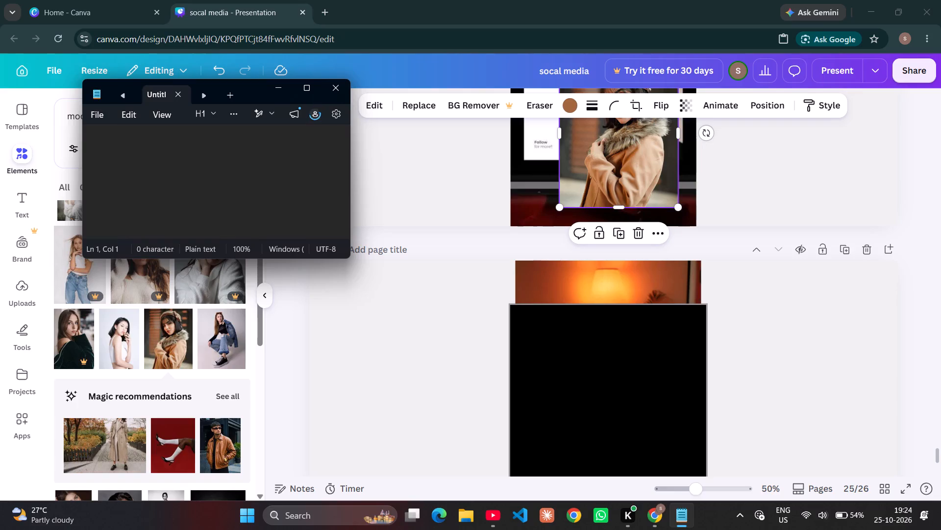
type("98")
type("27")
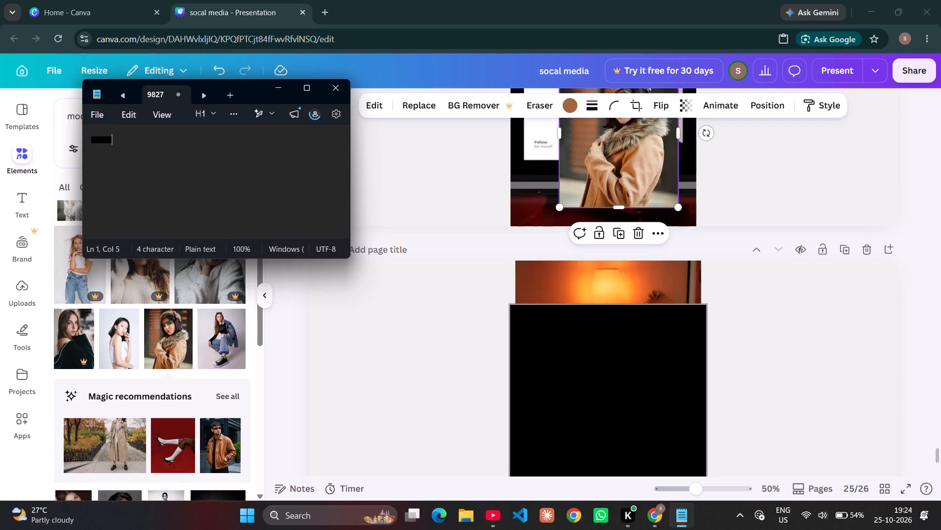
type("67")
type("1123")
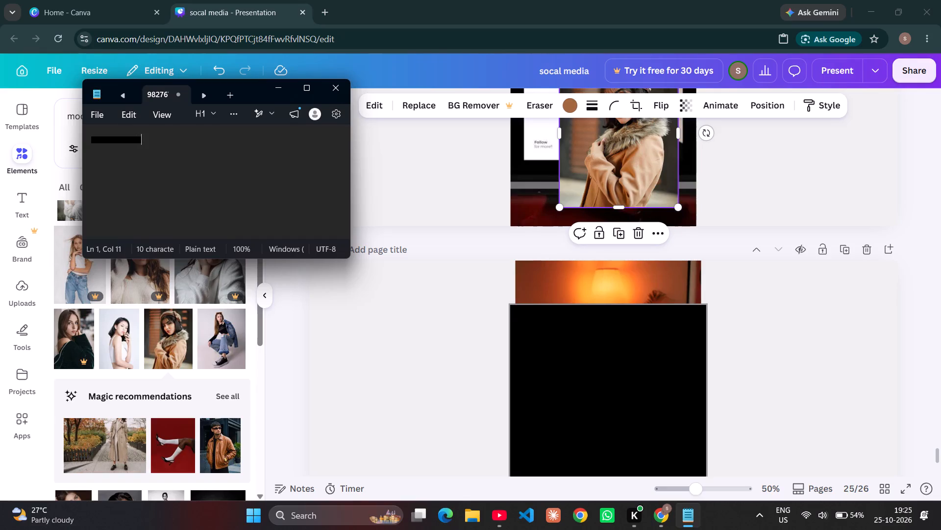
Examine the number in the note at an enlarged text zoom, reduce the zoom again, and close Notepad.
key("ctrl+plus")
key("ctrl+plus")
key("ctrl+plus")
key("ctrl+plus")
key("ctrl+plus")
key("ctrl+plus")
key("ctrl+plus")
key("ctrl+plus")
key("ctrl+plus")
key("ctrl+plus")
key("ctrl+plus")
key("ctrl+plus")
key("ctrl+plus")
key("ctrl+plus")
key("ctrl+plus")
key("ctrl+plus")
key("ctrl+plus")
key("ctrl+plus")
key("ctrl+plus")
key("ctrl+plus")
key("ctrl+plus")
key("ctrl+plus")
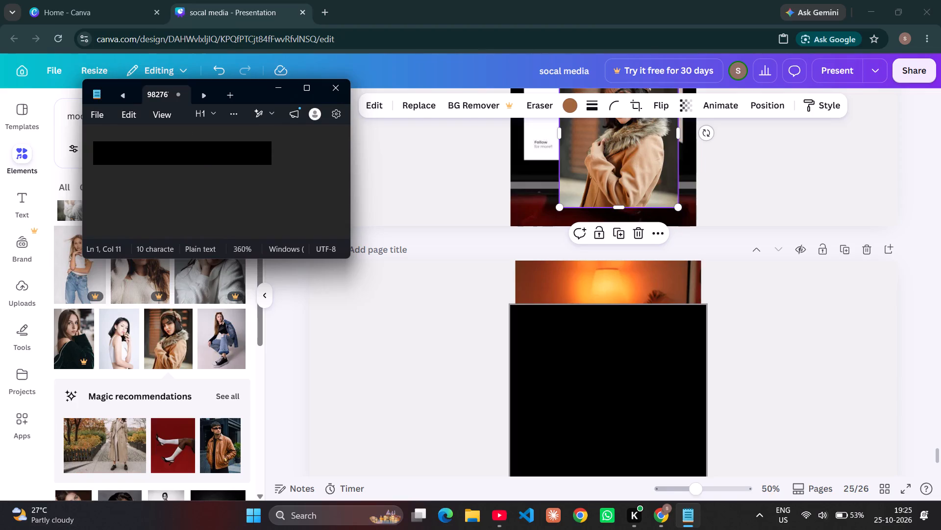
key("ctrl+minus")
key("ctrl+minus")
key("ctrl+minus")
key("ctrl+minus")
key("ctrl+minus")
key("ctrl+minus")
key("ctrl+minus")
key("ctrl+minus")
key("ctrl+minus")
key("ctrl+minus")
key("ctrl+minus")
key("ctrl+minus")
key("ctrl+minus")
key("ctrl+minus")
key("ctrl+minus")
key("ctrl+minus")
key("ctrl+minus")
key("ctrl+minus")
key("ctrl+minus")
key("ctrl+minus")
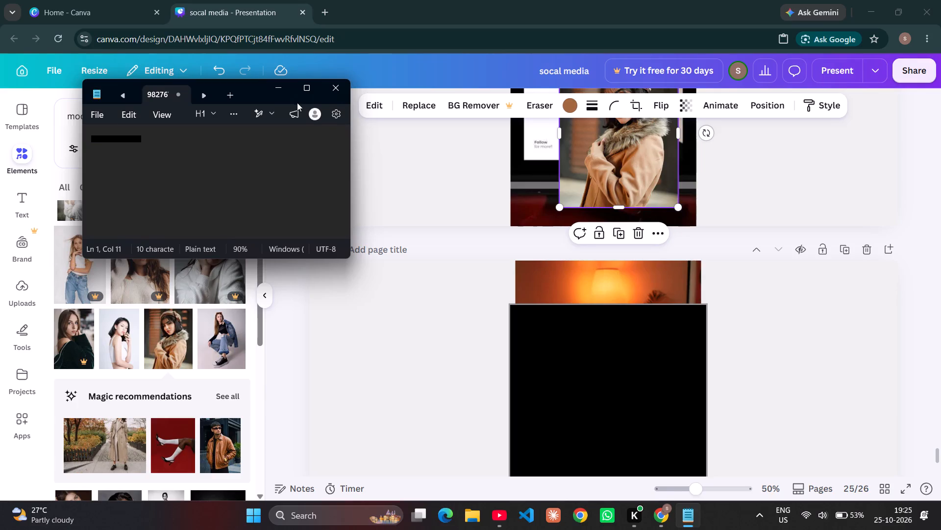
left_click(337, 92)
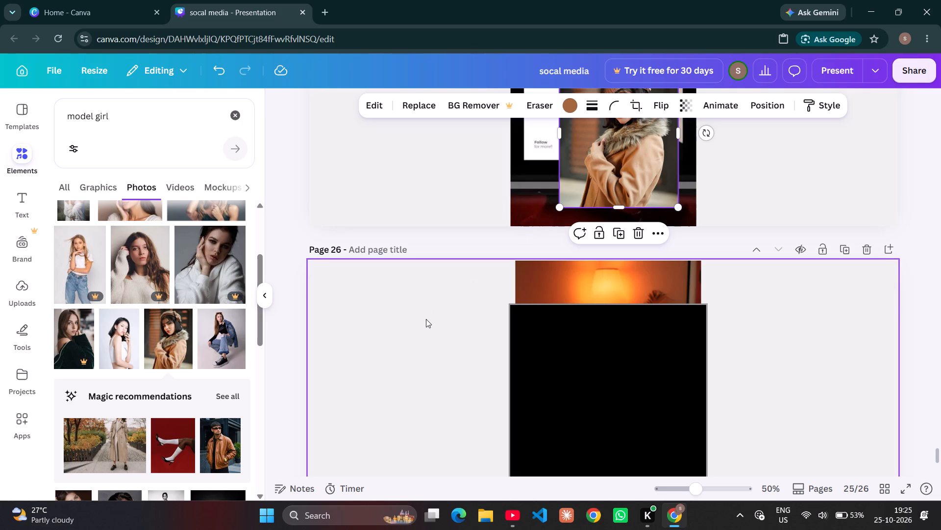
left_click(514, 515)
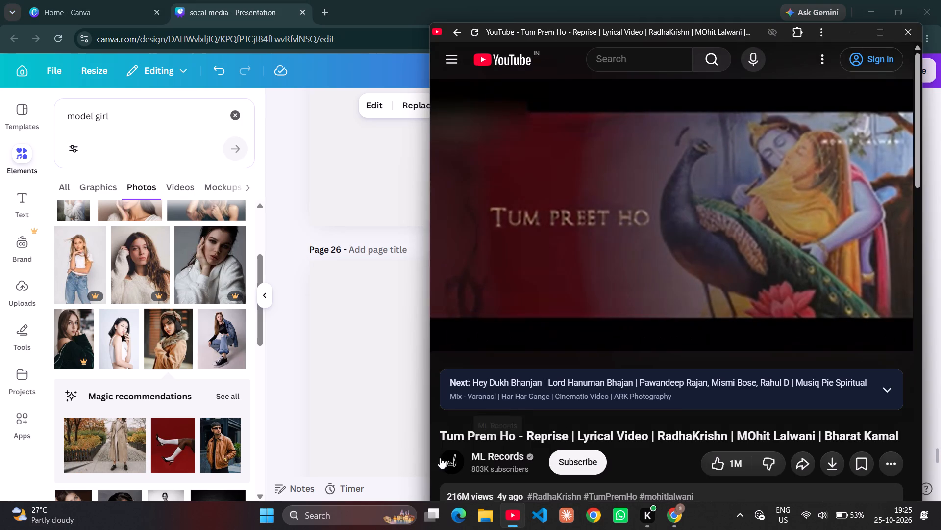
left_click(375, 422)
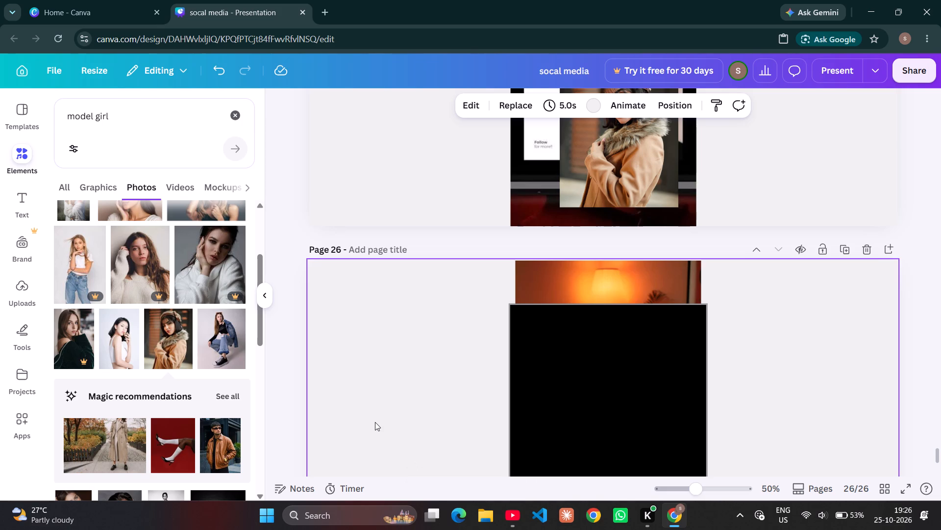
Mute the computer's sound.
key("F17")
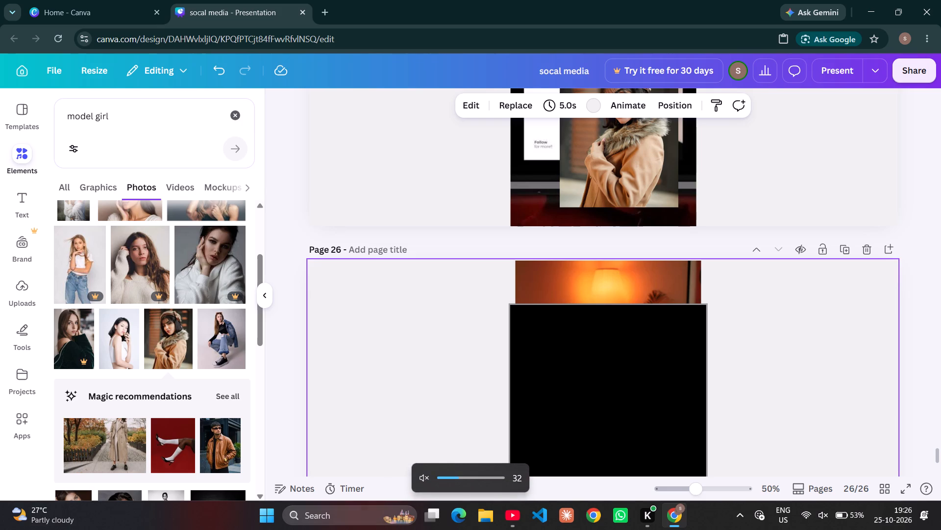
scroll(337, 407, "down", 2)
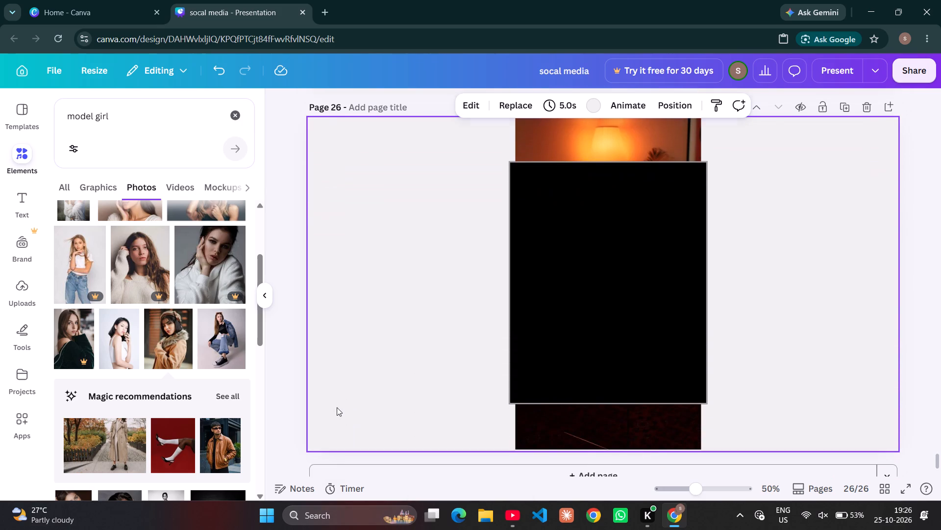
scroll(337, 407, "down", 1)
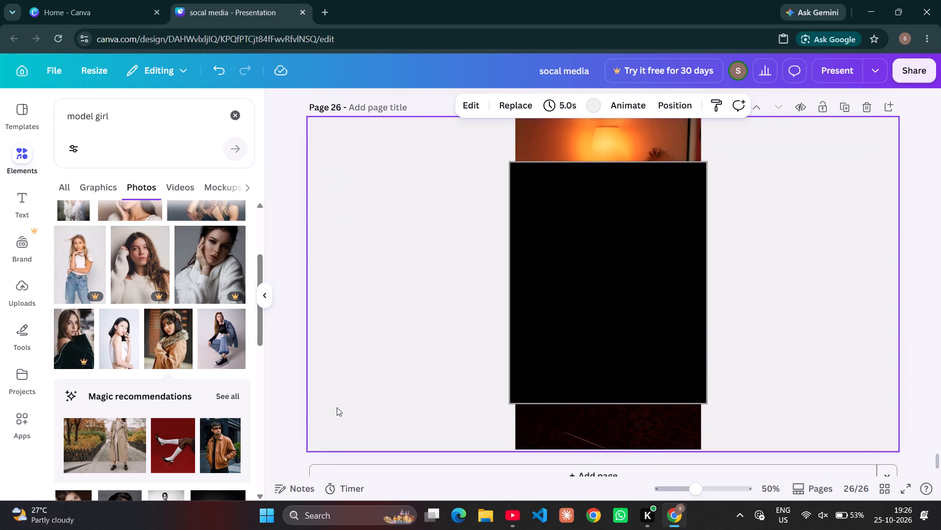
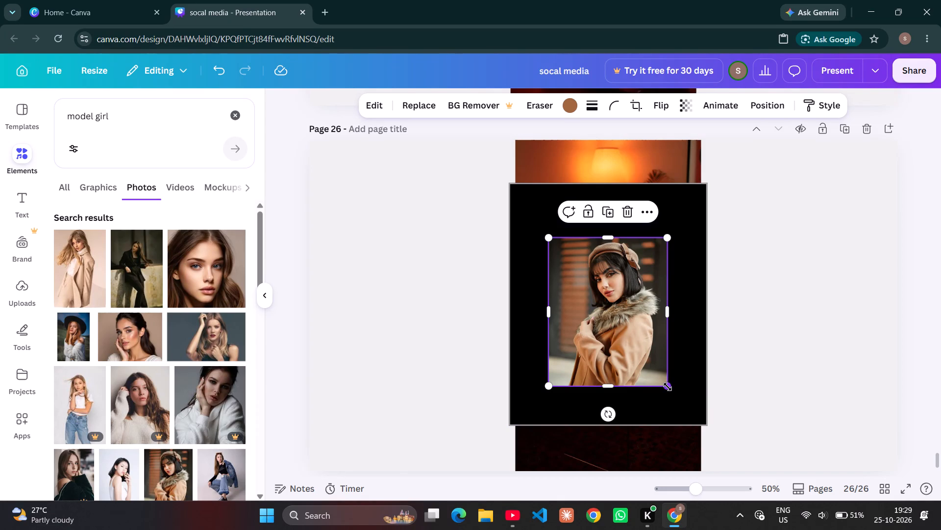
Compare the "Magical Gaze" reference poster on page 25 with the layout in progress on page 26.
left_click(761, 298)
scroll(761, 298, "up", 3)
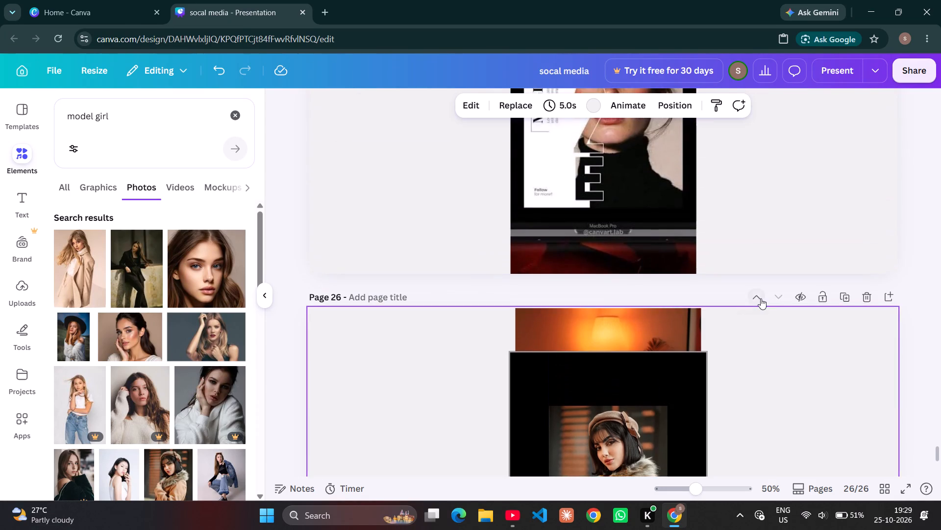
scroll(761, 298, "up", 3)
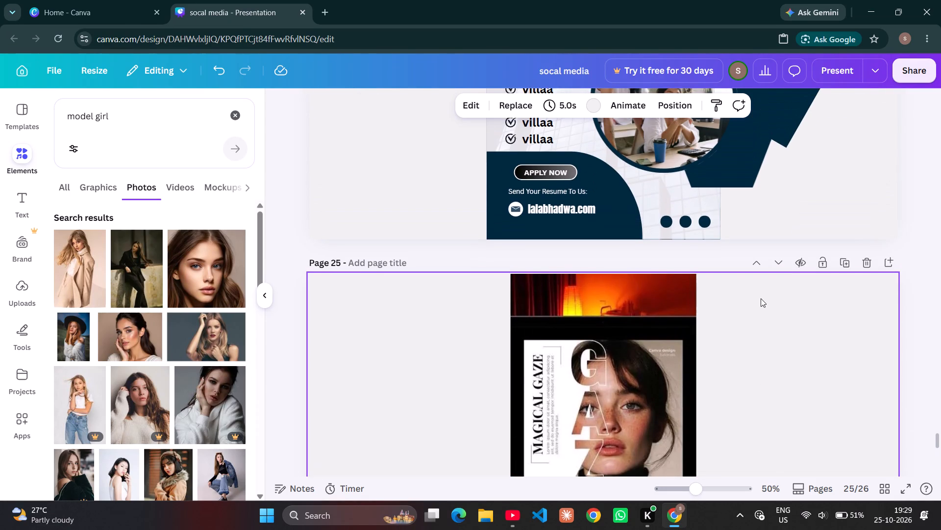
scroll(761, 298, "down", 1)
scroll(770, 211, "down", 2)
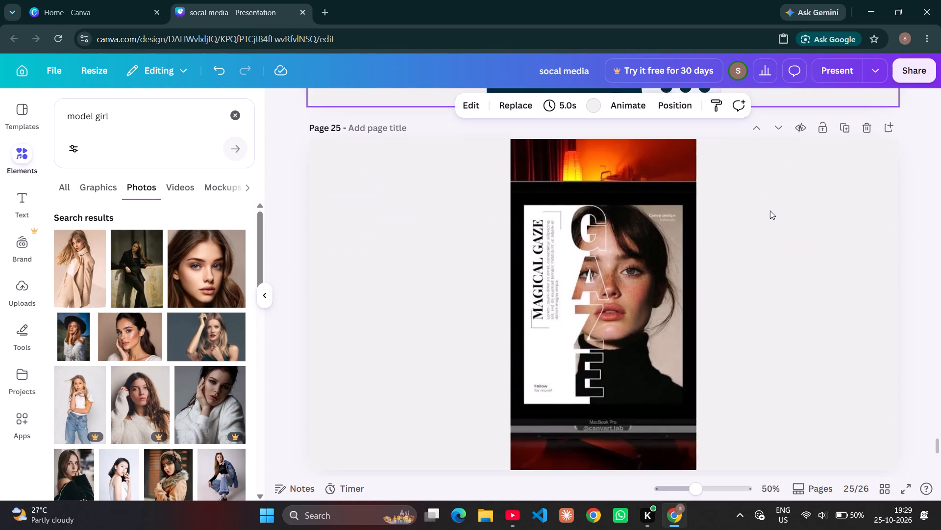
scroll(770, 211, "down", 1)
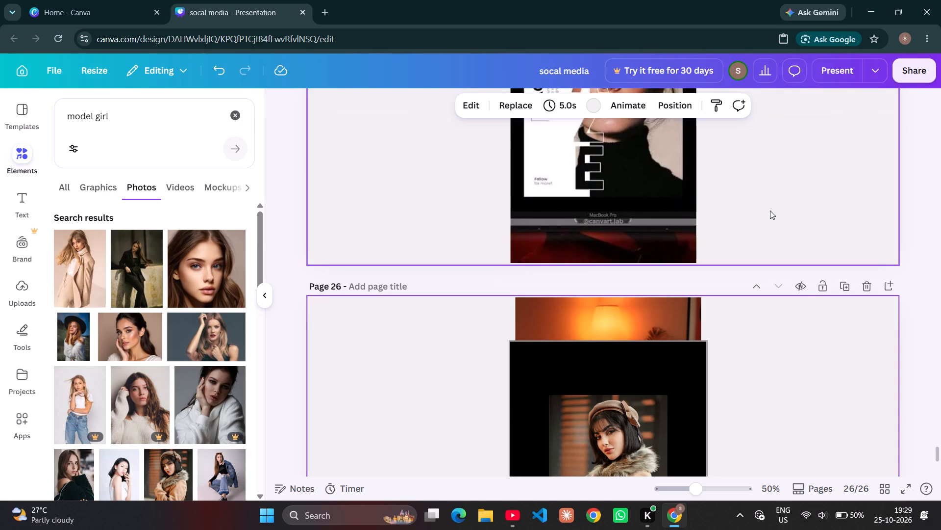
scroll(770, 211, "down", 2)
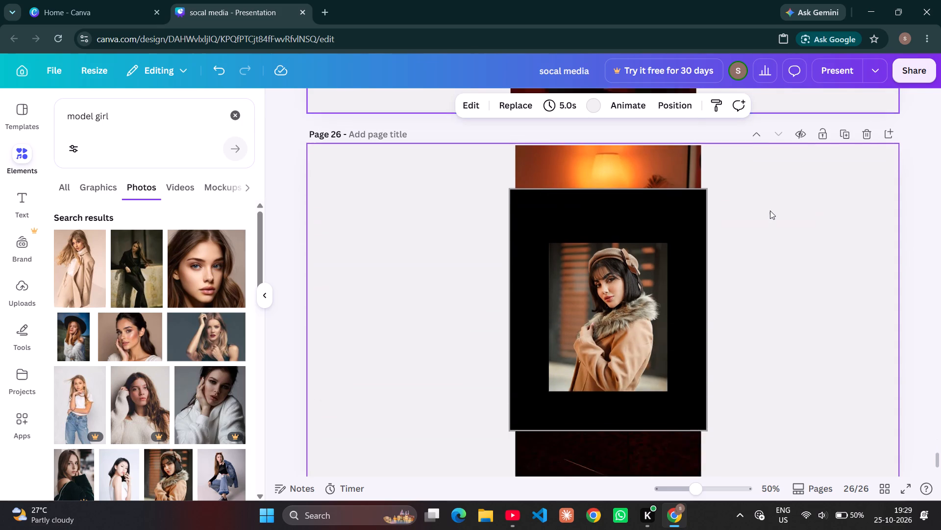
scroll(770, 211, "down", 2)
Select the beret woman's photo on the black background of page 26.
left_click(612, 240)
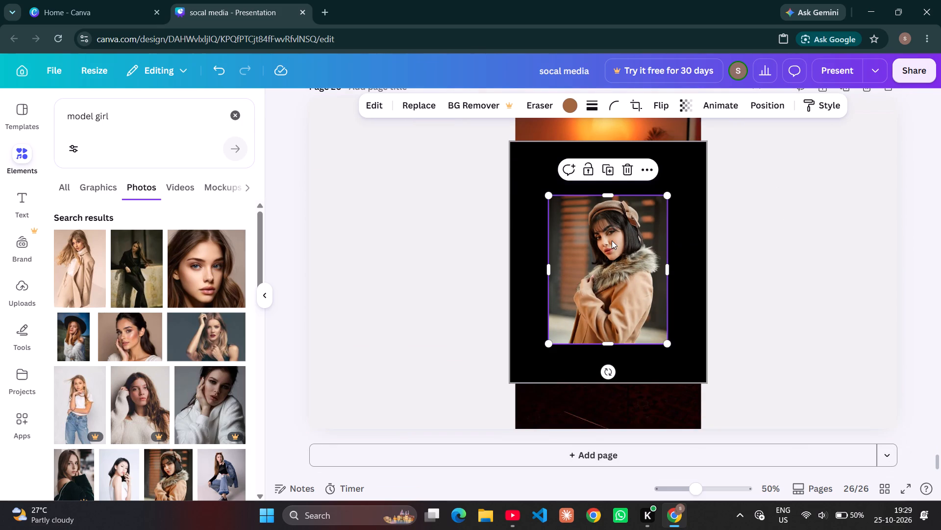
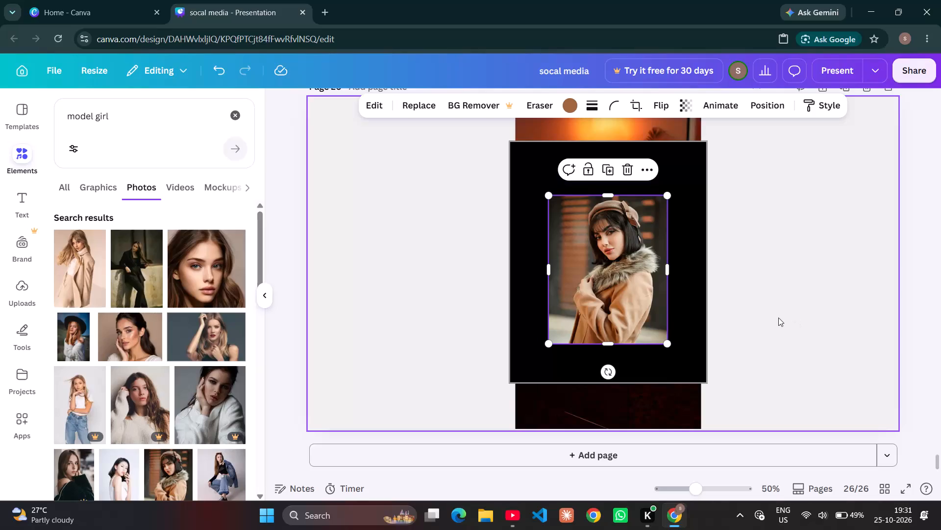
Compare the "Magical Gaze" reference poster on page 25 with the beret woman's photo layout on page 26.
right_click(778, 318)
left_click(825, 289)
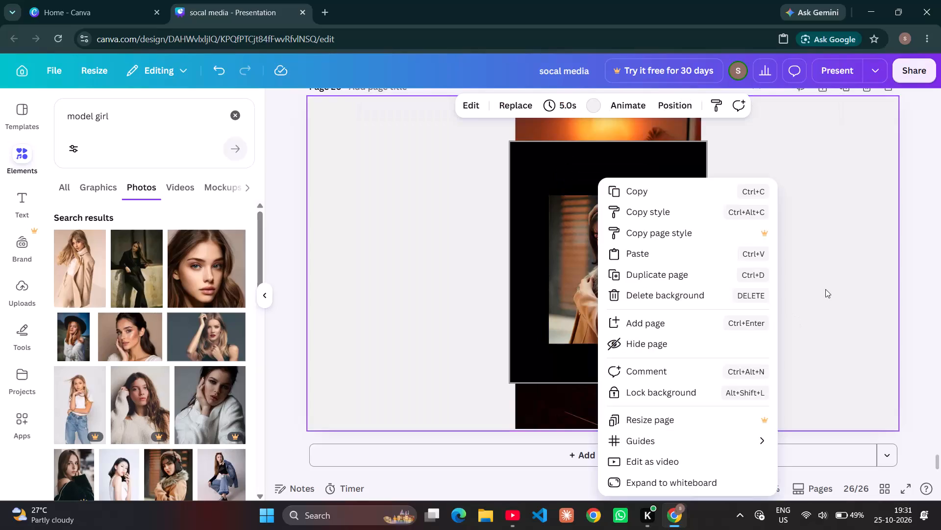
scroll(825, 289, "up", 3)
scroll(825, 289, "right", 1)
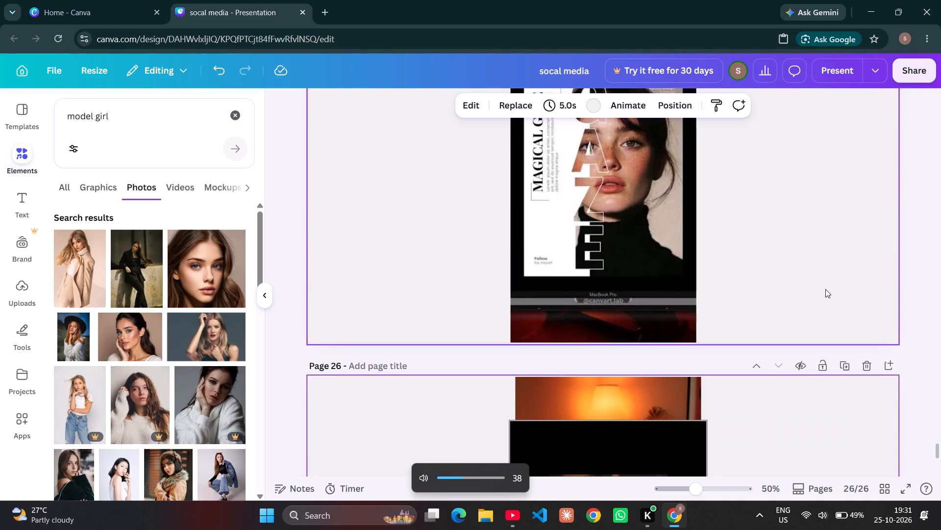
scroll(825, 289, "down", 4)
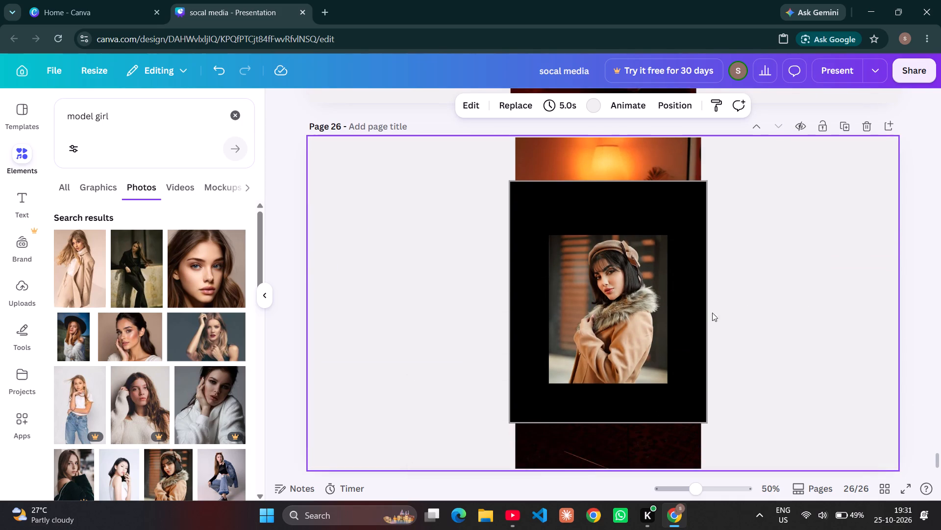
scroll(736, 301, "up", 2)
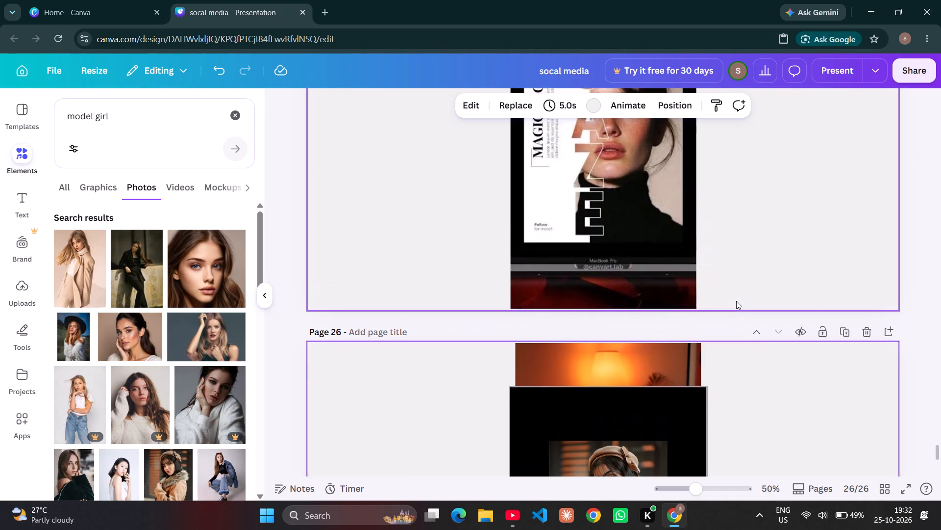
scroll(736, 301, "up", 3)
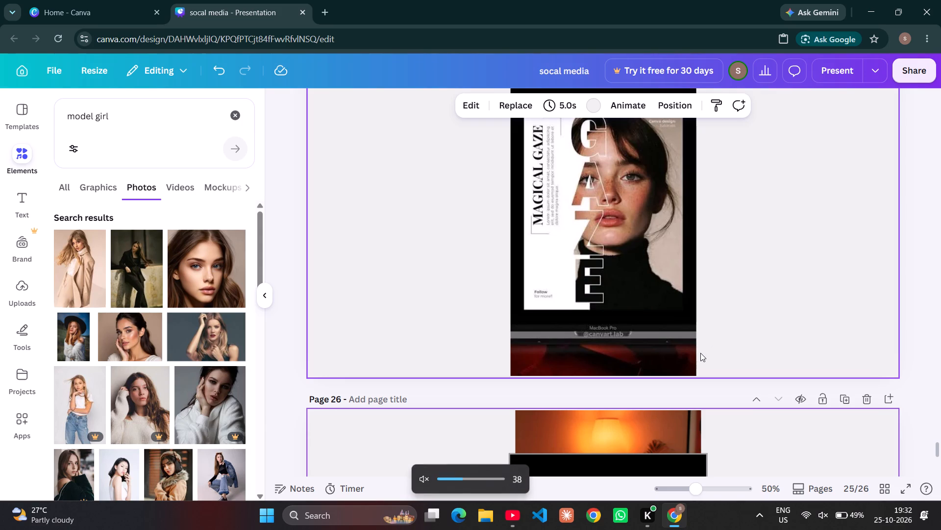
scroll(700, 353, "down", 1)
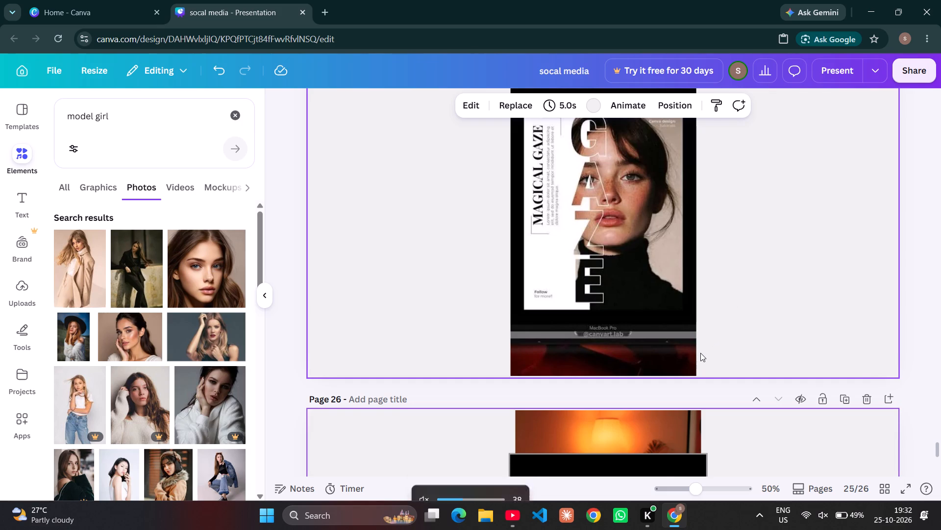
scroll(700, 353, "down", 2)
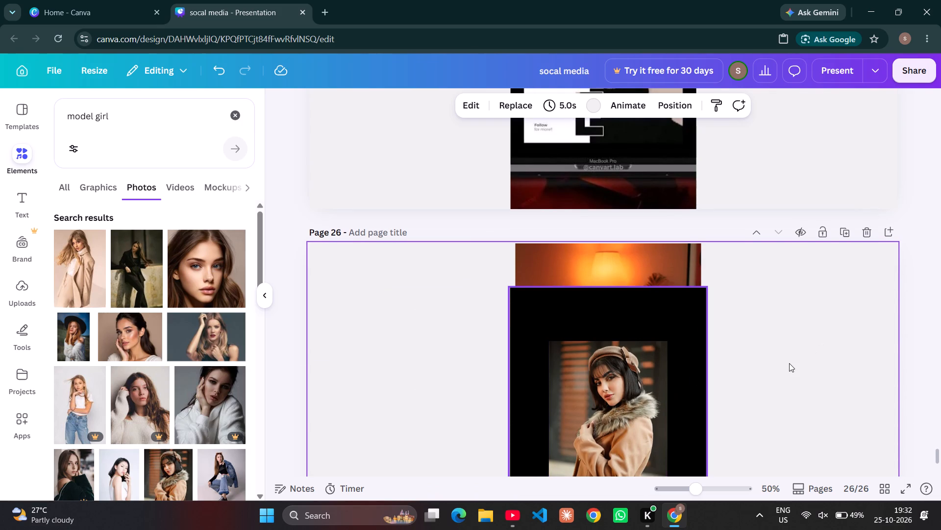
scroll(789, 363, "down", 2)
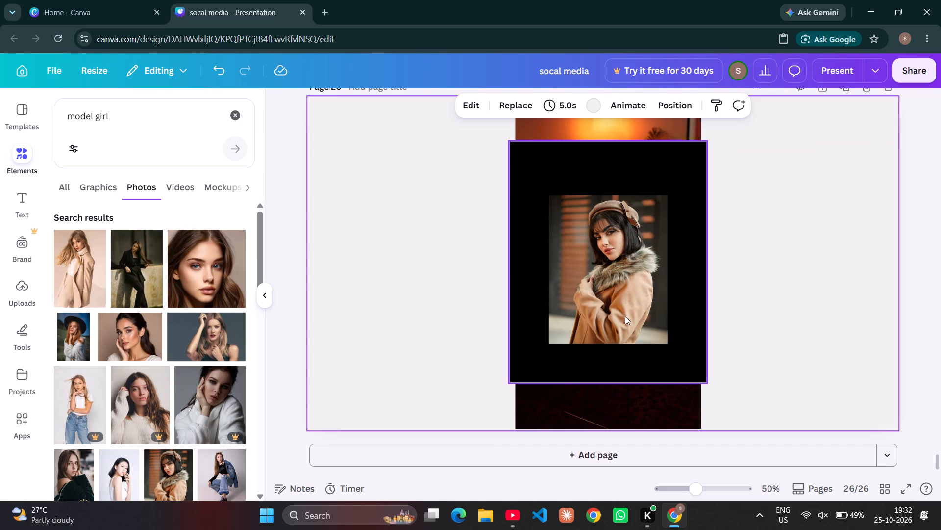
Select the beret woman's photo on page 26 and look through the "model girl" photo results and recommendations.
left_click(624, 315)
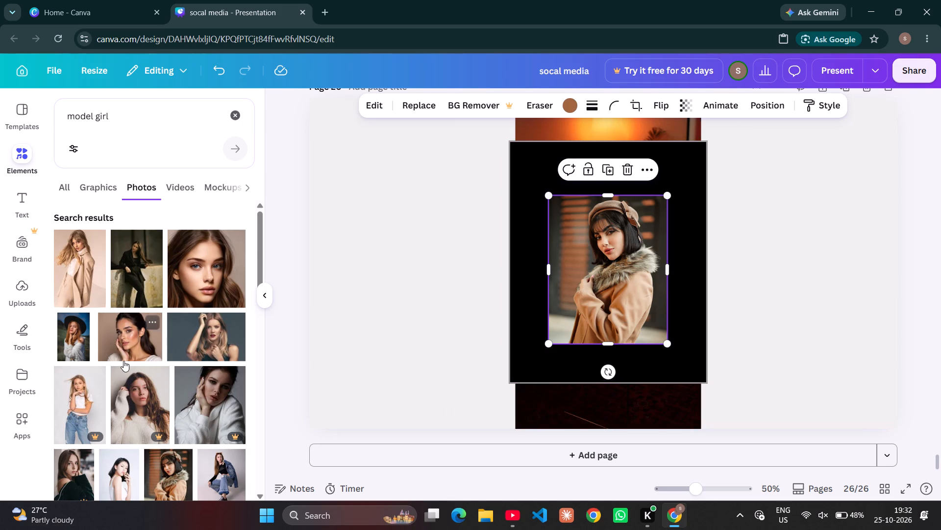
scroll(124, 361, "down", 3)
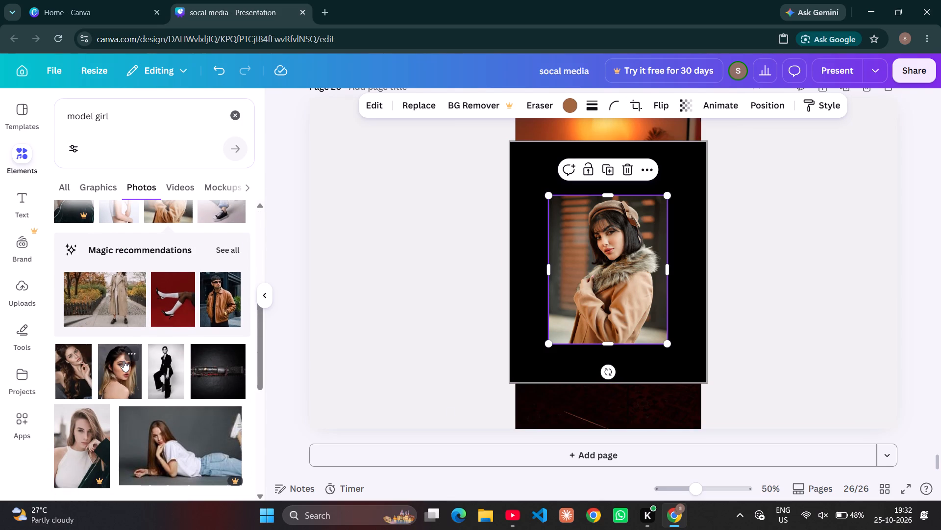
scroll(117, 380, "up", 1)
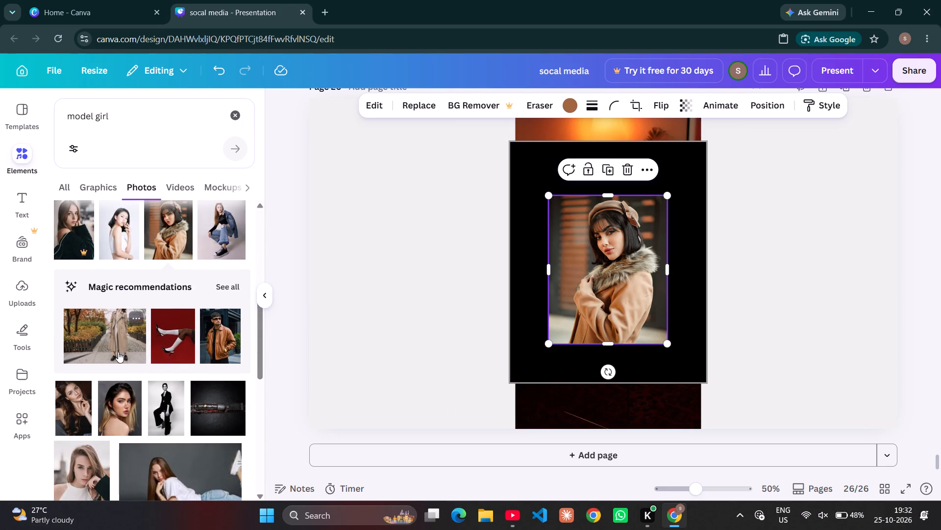
scroll(158, 353, "left", 1)
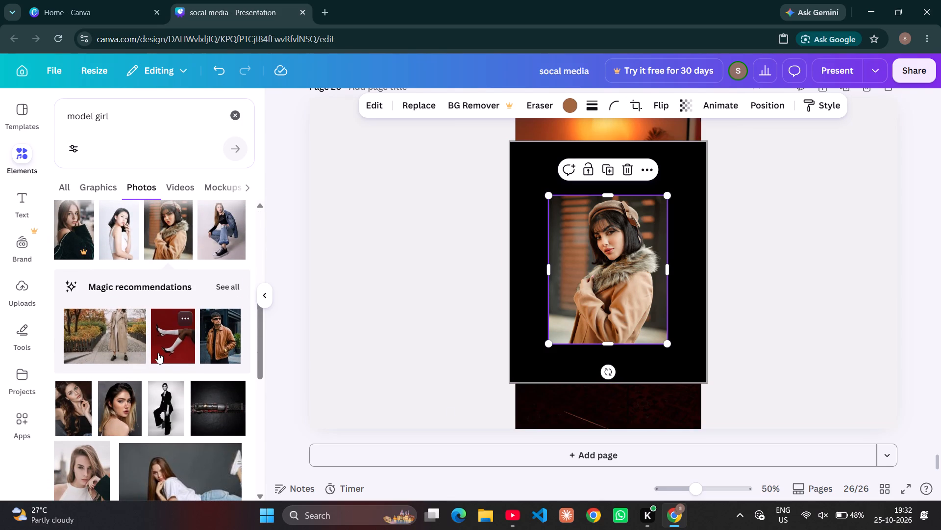
scroll(158, 353, "left", 3)
scroll(158, 353, "down", 1)
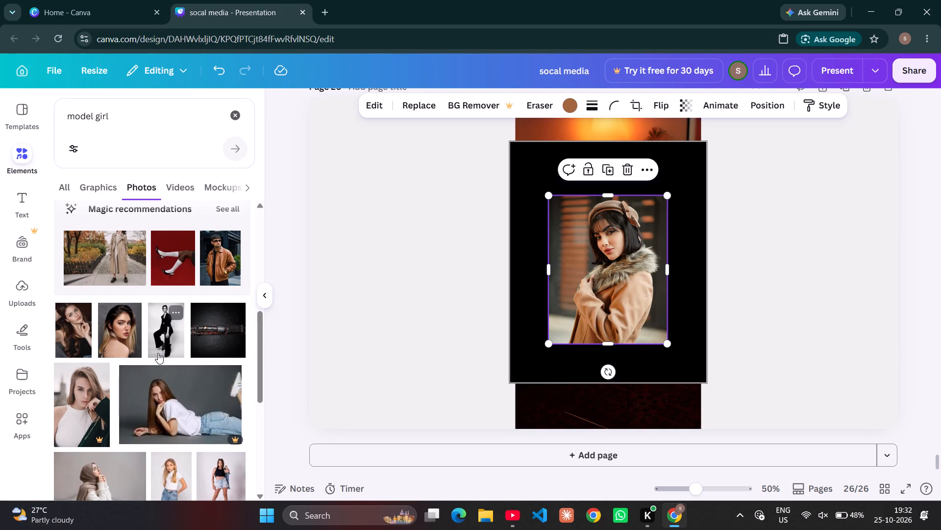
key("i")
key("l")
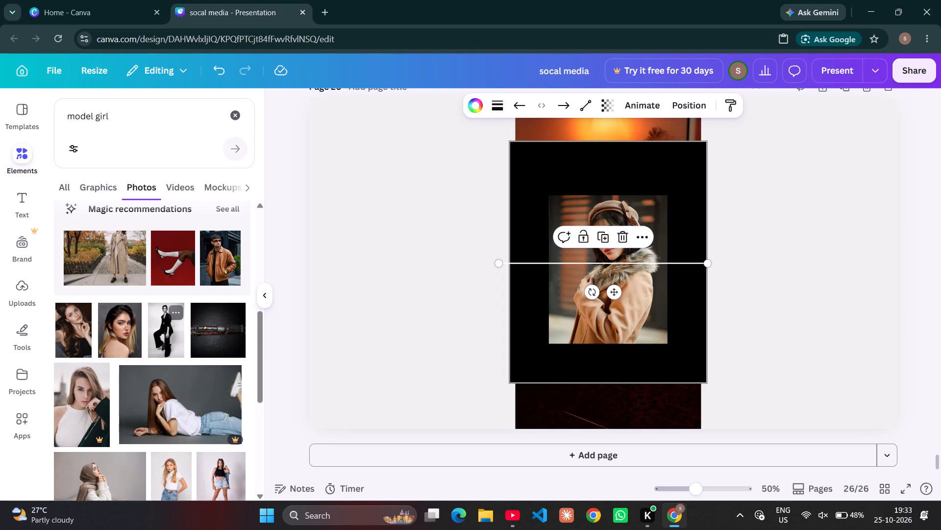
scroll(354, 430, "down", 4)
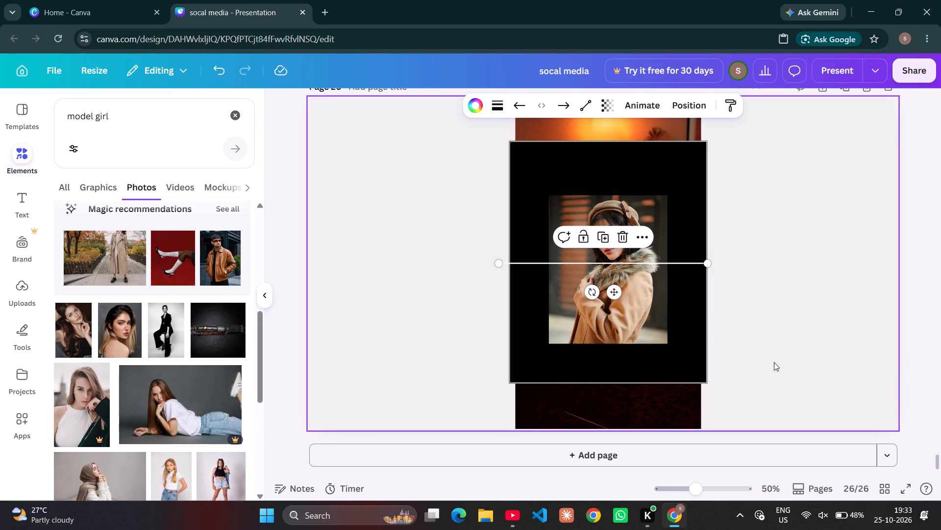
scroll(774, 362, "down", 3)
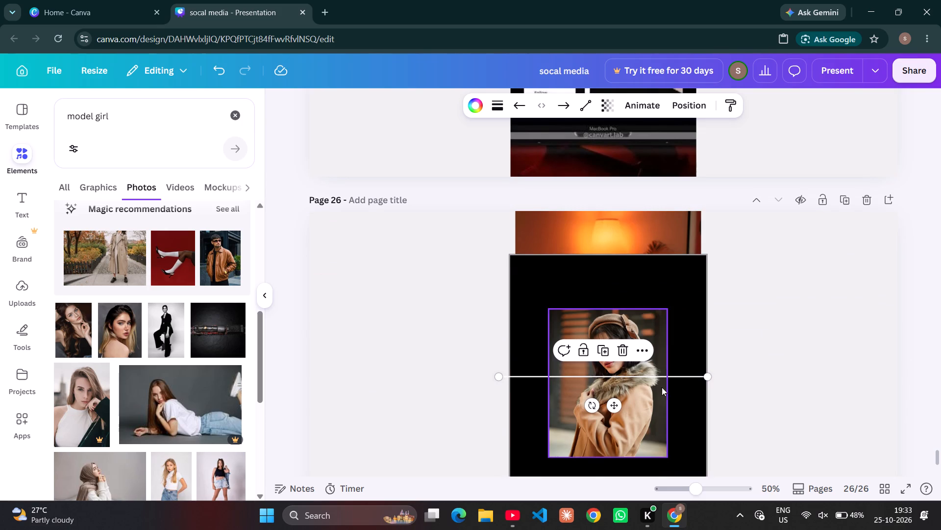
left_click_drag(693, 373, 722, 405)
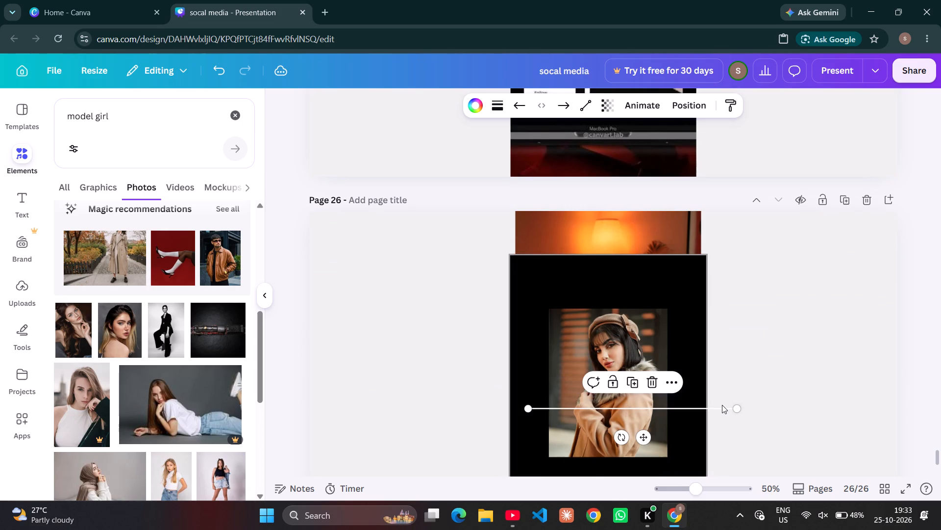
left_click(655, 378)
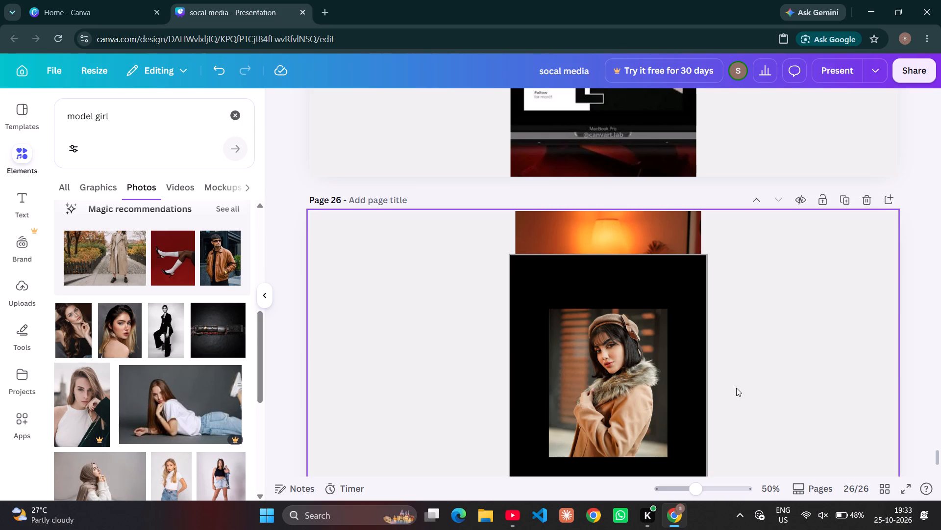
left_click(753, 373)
Examine the "Magical Gaze" poster's photo, lettering and text arrangement on page 25 against the layout on page 26.
scroll(753, 373, "down", 3)
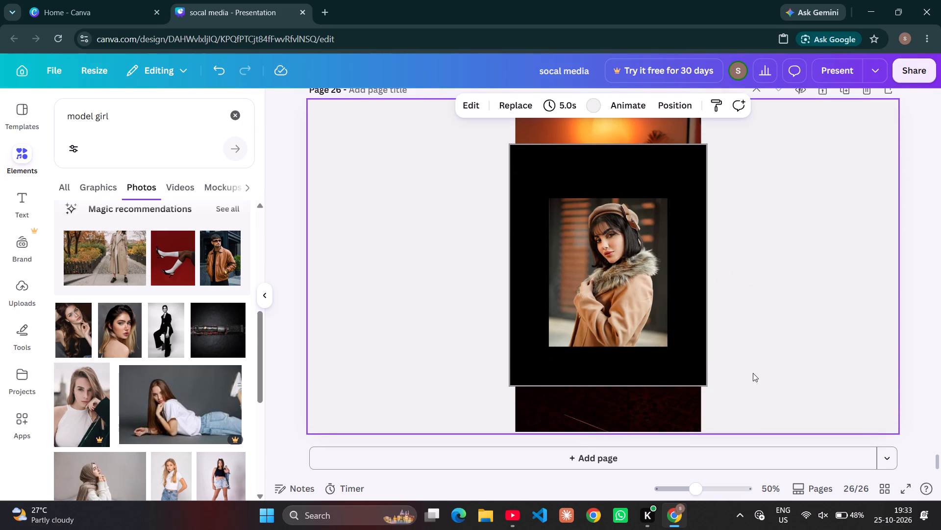
scroll(753, 373, "up", 5)
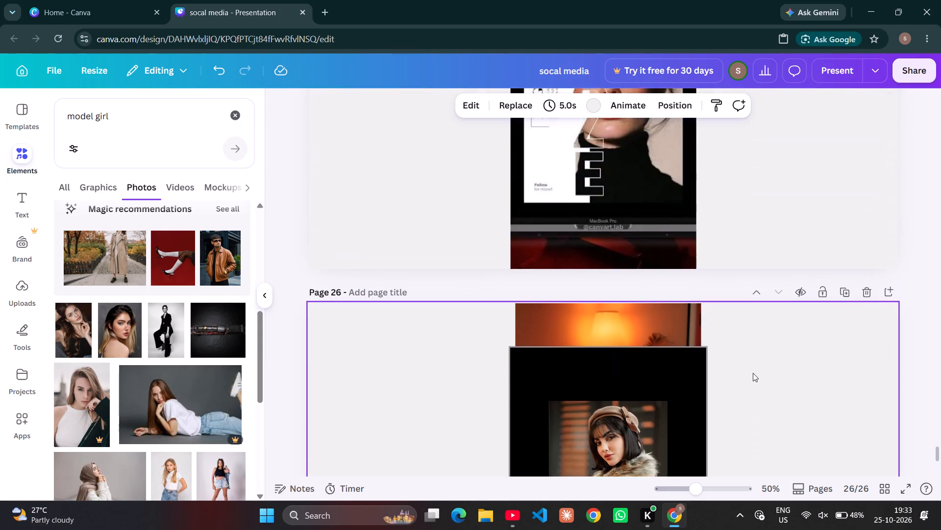
scroll(753, 373, "right", 4)
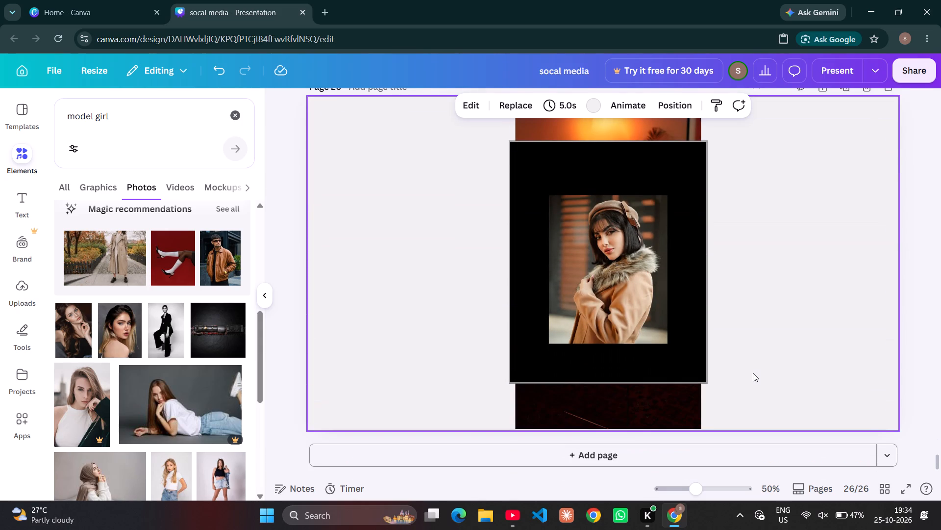
scroll(753, 373, "up", 2)
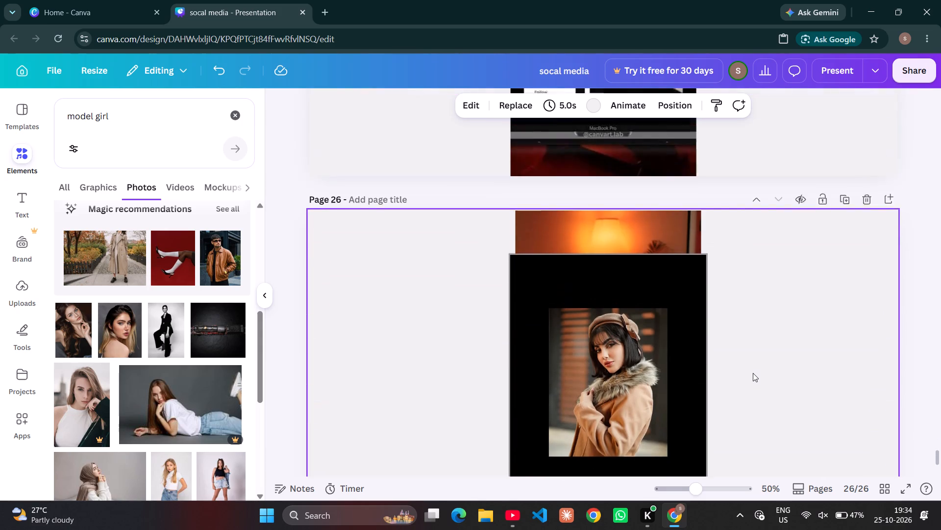
scroll(753, 373, "up", 3)
scroll(753, 373, "right", 1)
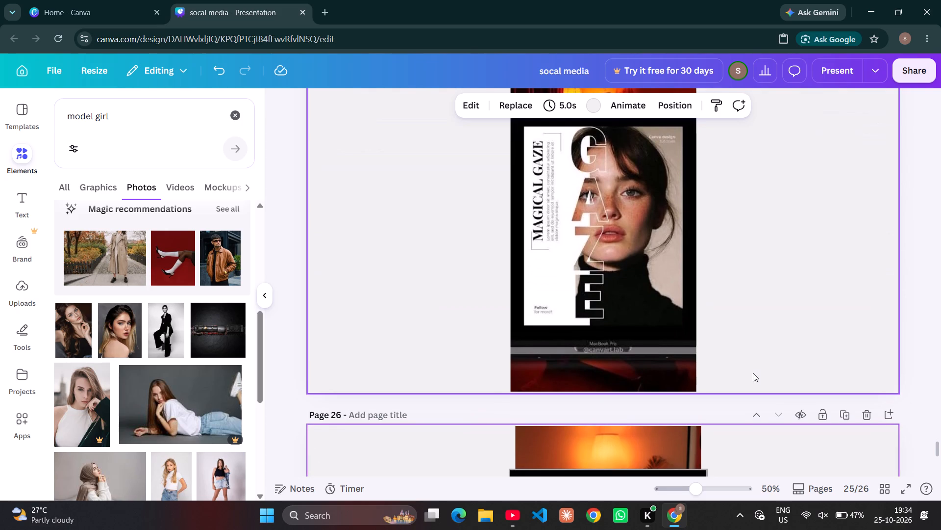
scroll(753, 373, "right", 2)
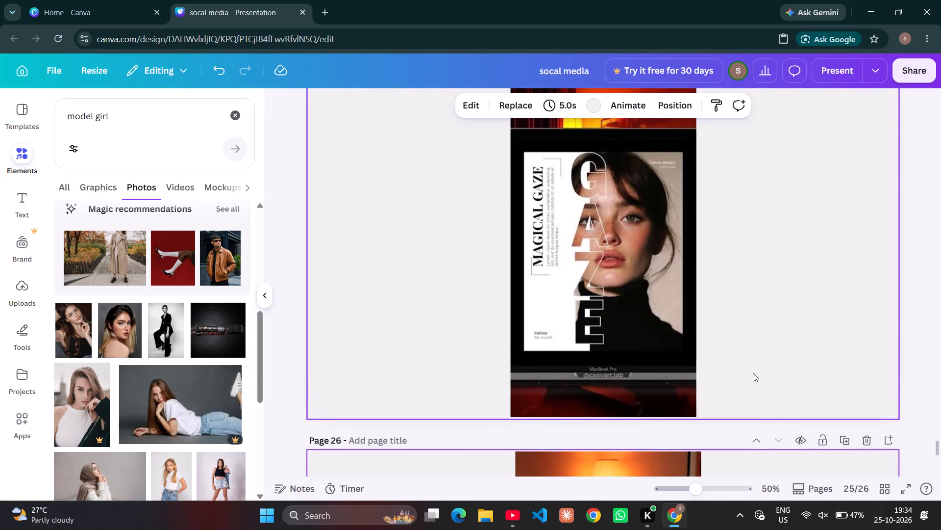
scroll(753, 373, "right", 8)
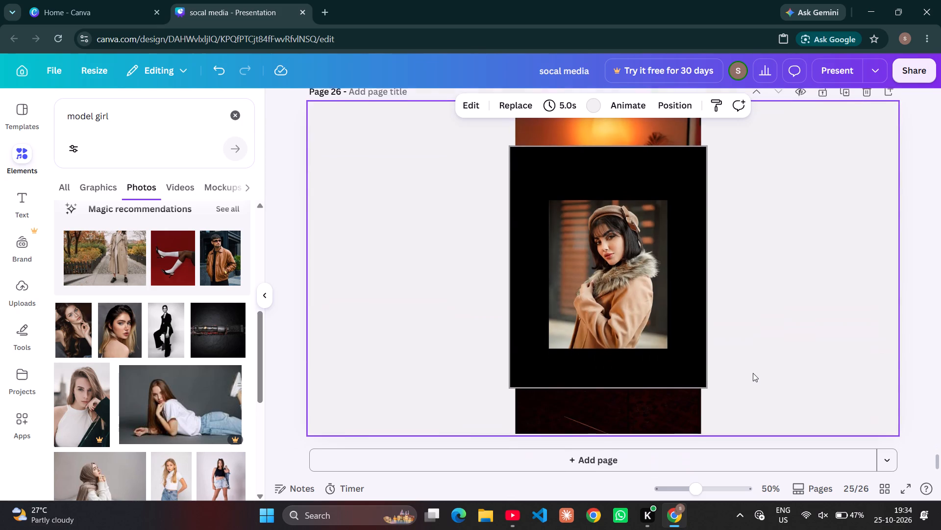
scroll(642, 270, "up", 4)
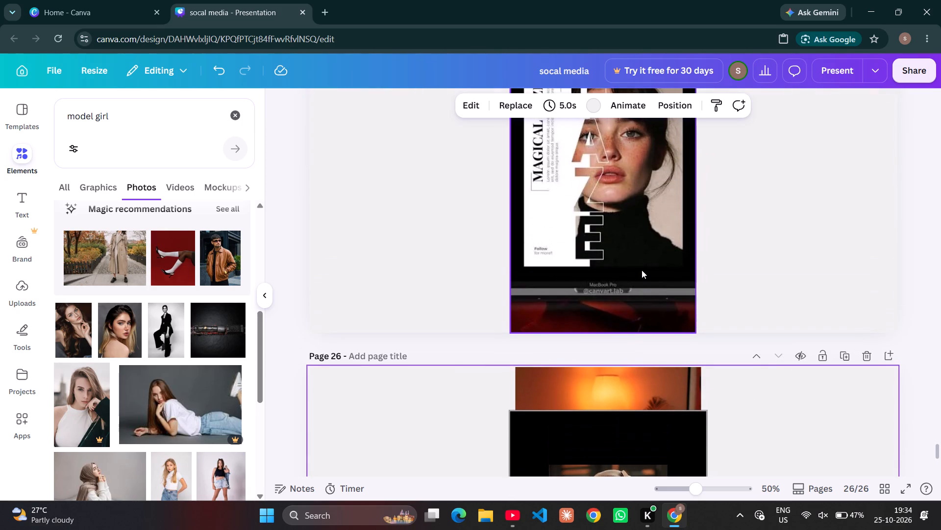
scroll(642, 270, "down", 1)
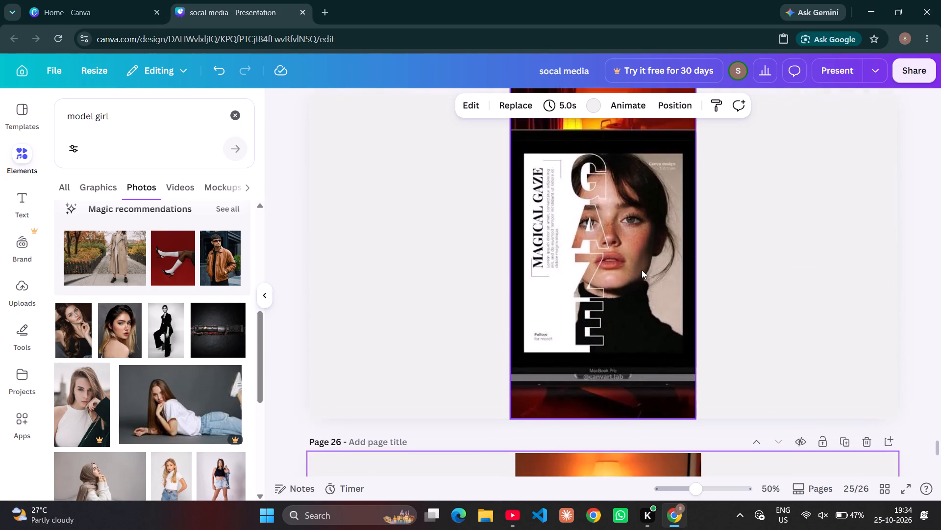
scroll(642, 270, "down", 1)
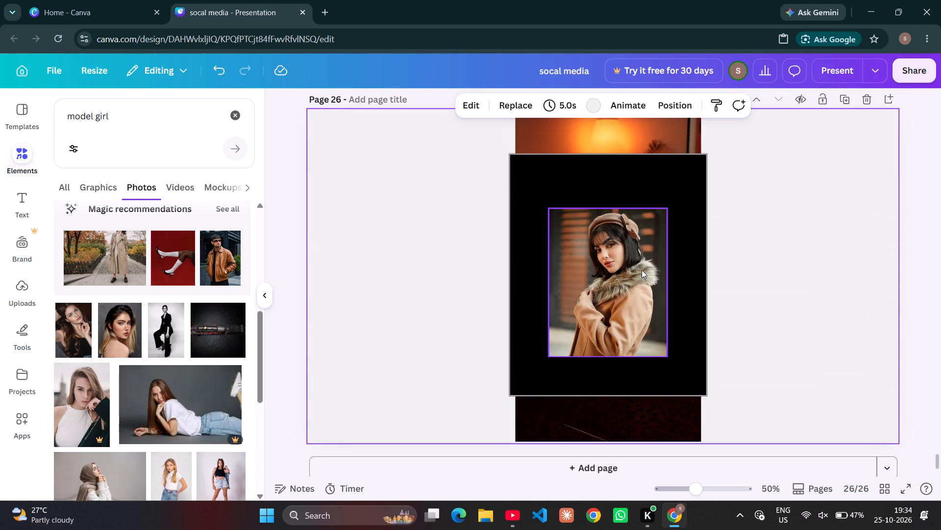
Enlarge the beret woman's photo to nearly fill the black background, leaving a narrow border, and centre it there.
left_click(642, 270)
left_click_drag(550, 210, 507, 187)
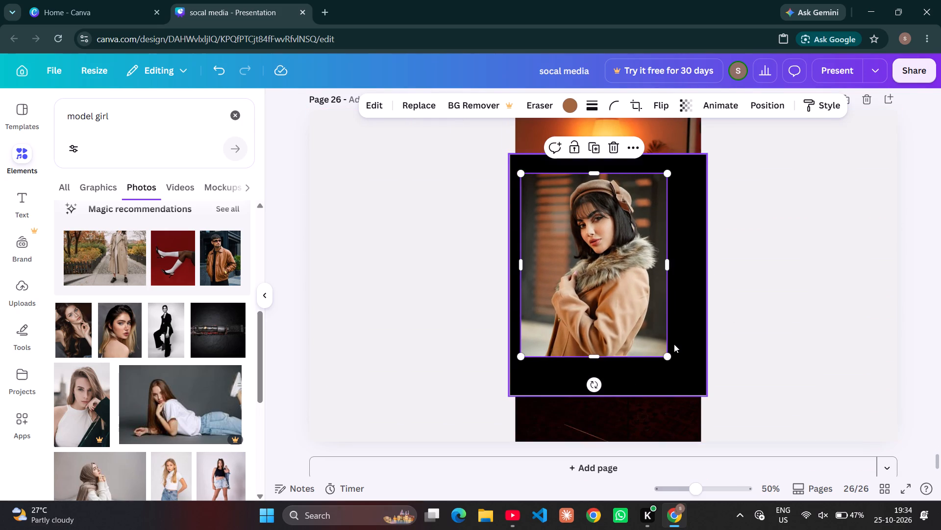
left_click(673, 348)
left_click(657, 342)
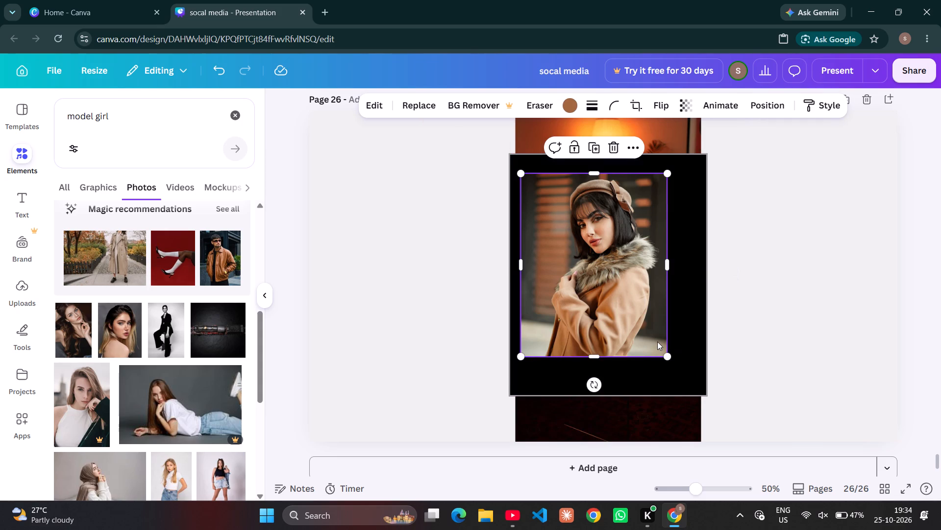
left_click_drag(669, 358, 711, 381)
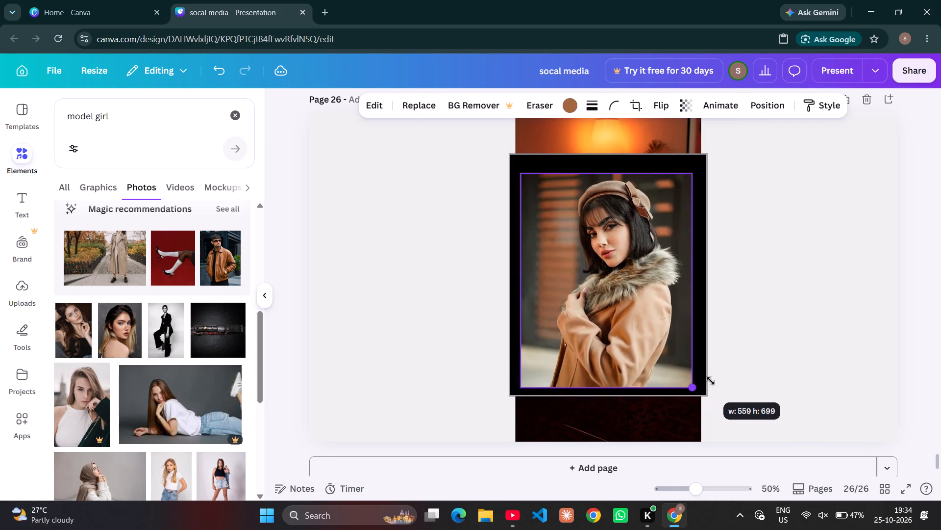
left_click_drag(711, 381, 728, 361)
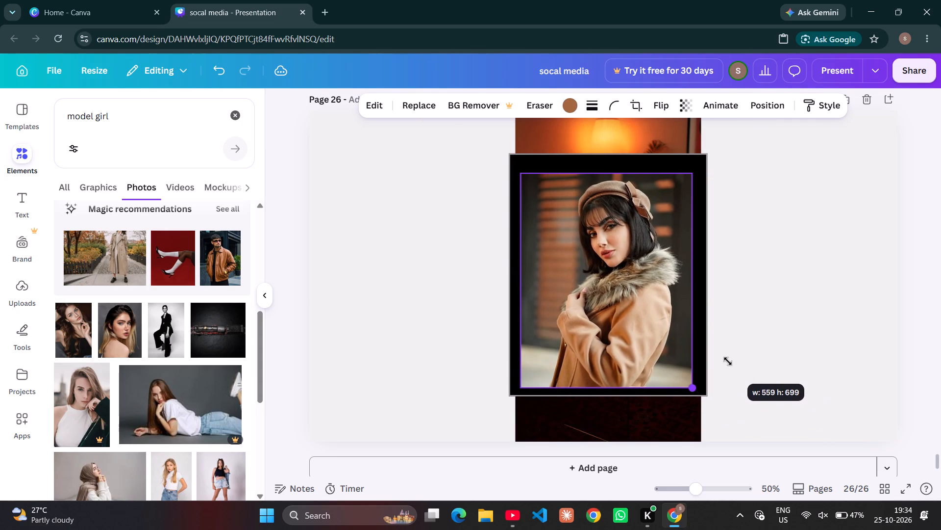
left_click_drag(728, 361, 728, 361)
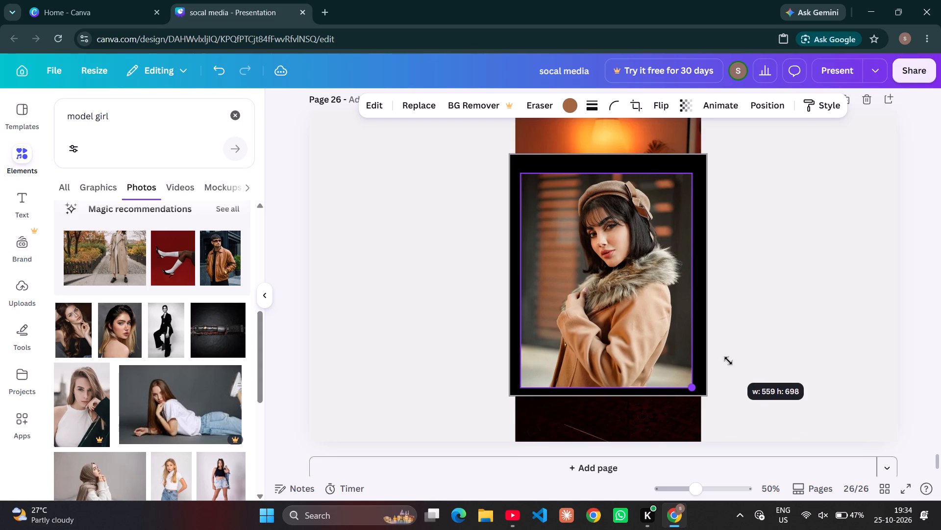
left_click_drag(728, 361, 727, 357)
left_click(653, 294)
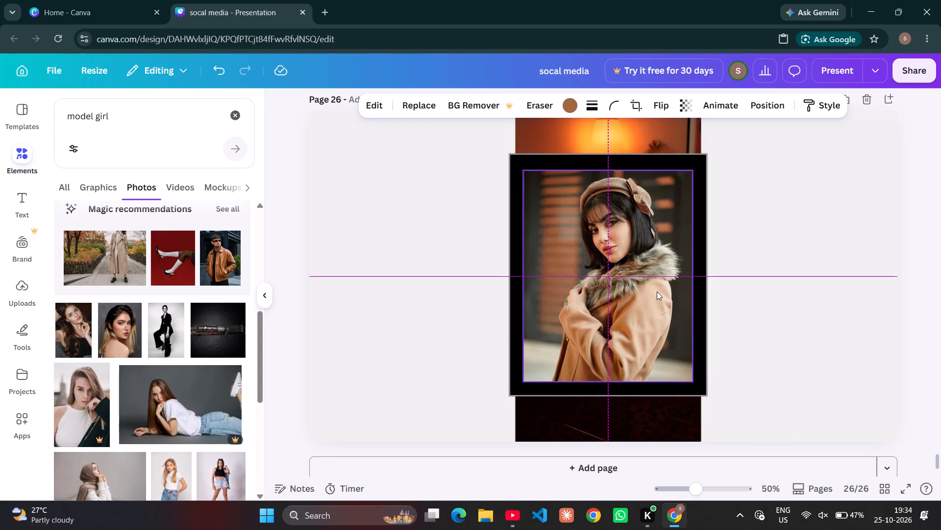
left_click(763, 321)
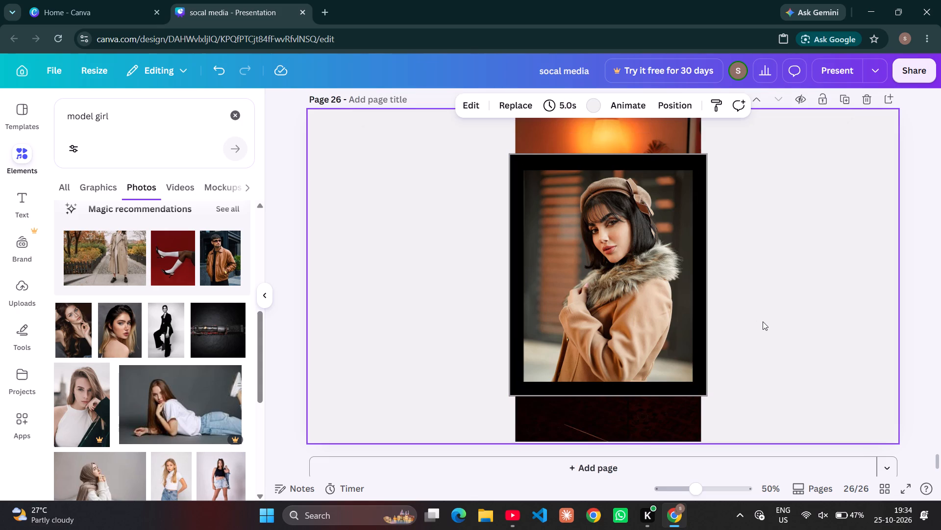
Slightly lower the opacity of the beret woman's photo so the black background darkens it.
left_click(692, 310)
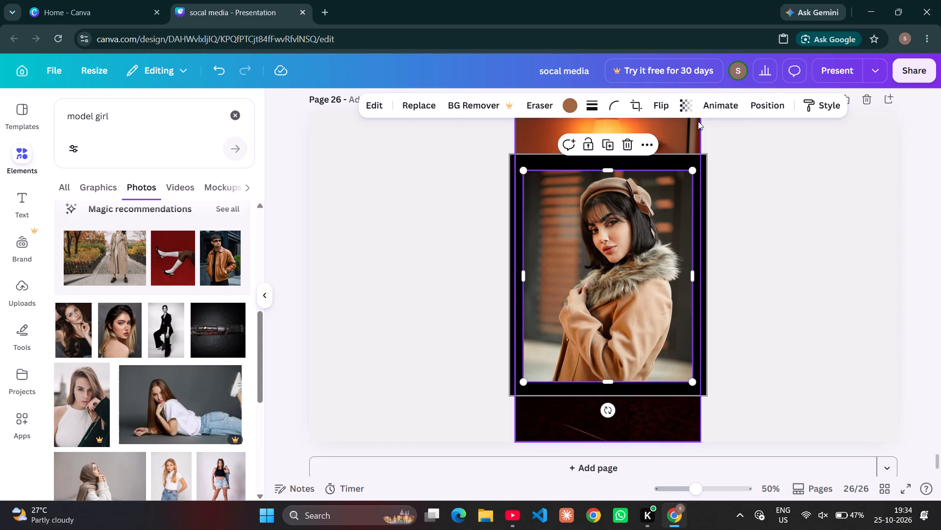
left_click(690, 109)
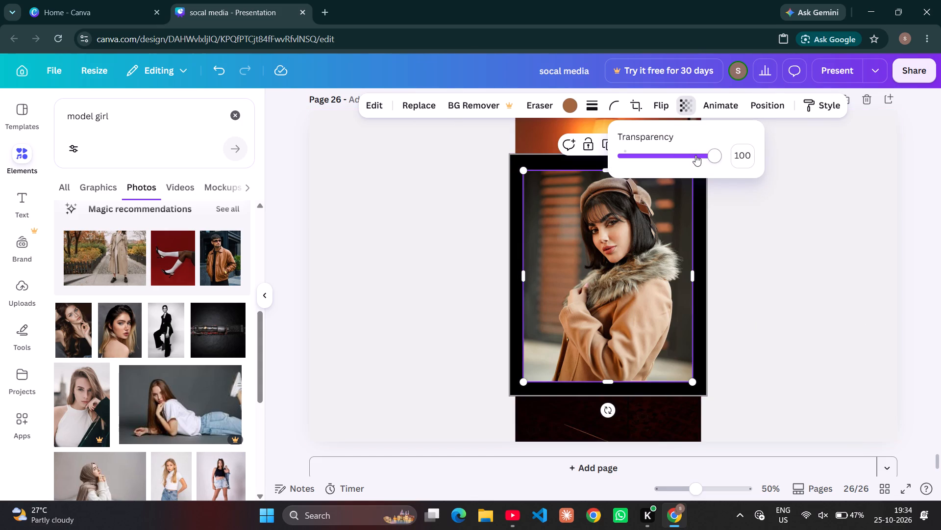
left_click(695, 155)
left_click(793, 244)
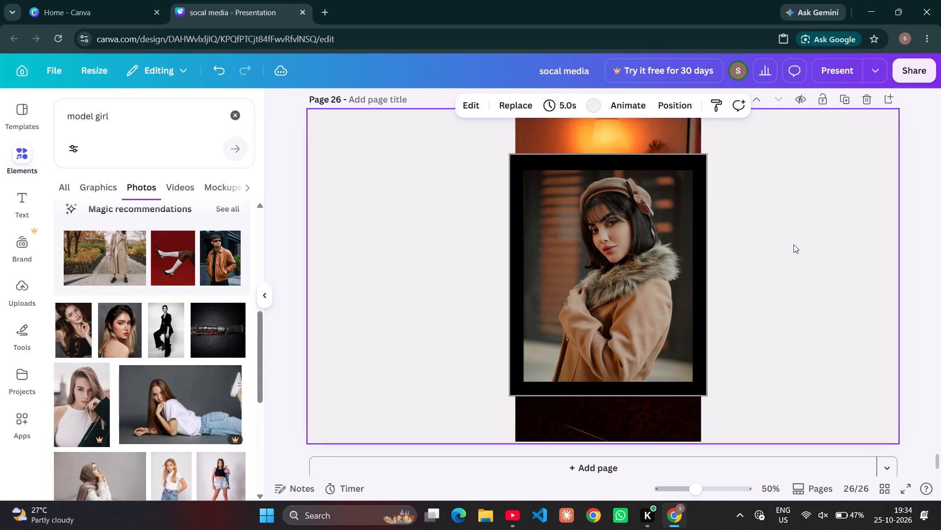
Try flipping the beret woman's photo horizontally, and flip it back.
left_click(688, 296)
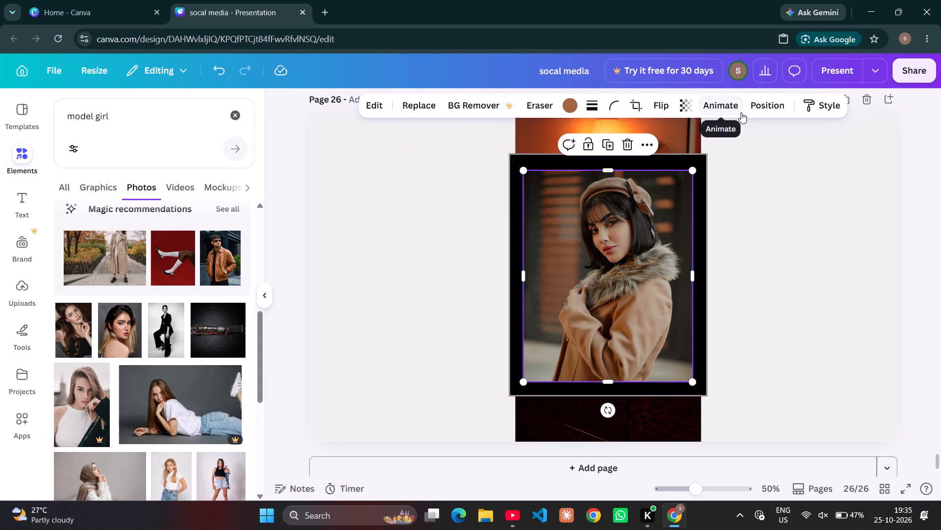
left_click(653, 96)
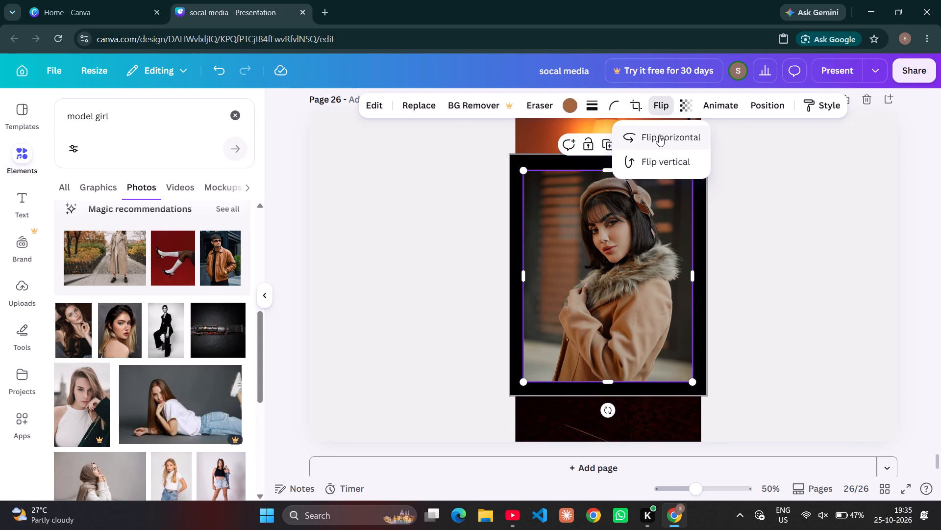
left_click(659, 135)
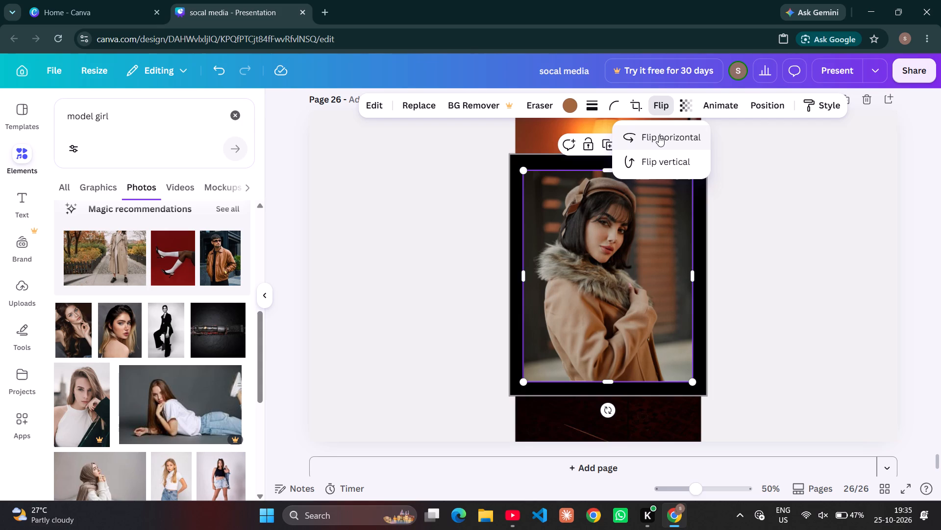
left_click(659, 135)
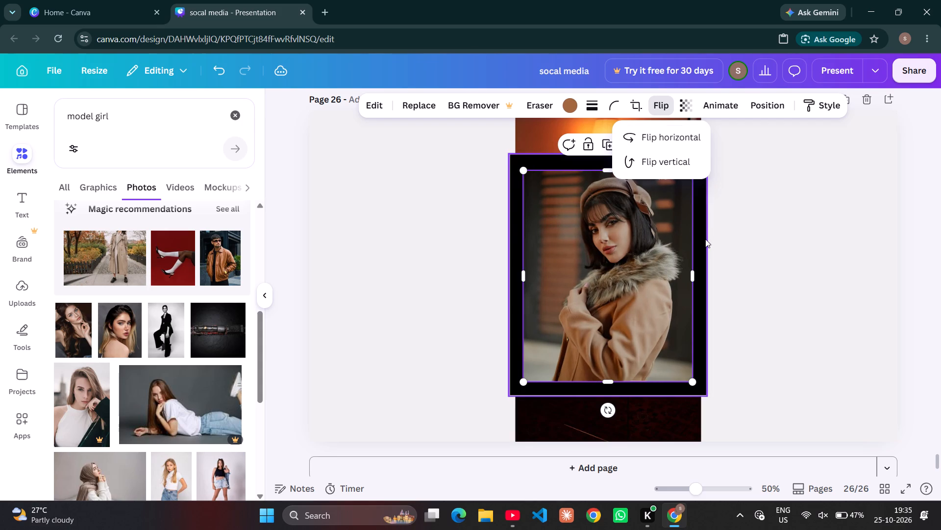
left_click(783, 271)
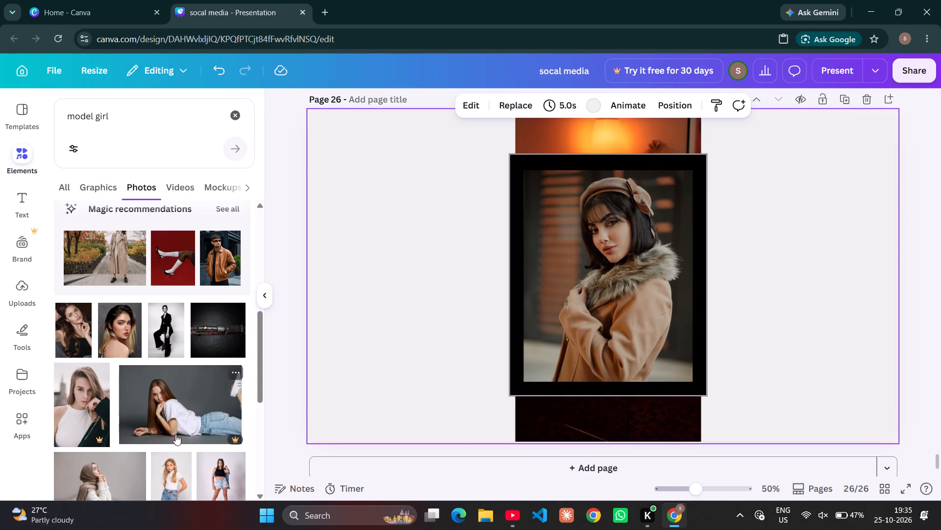
Open the drawing tools for adding shapes to page 26.
left_click(34, 340)
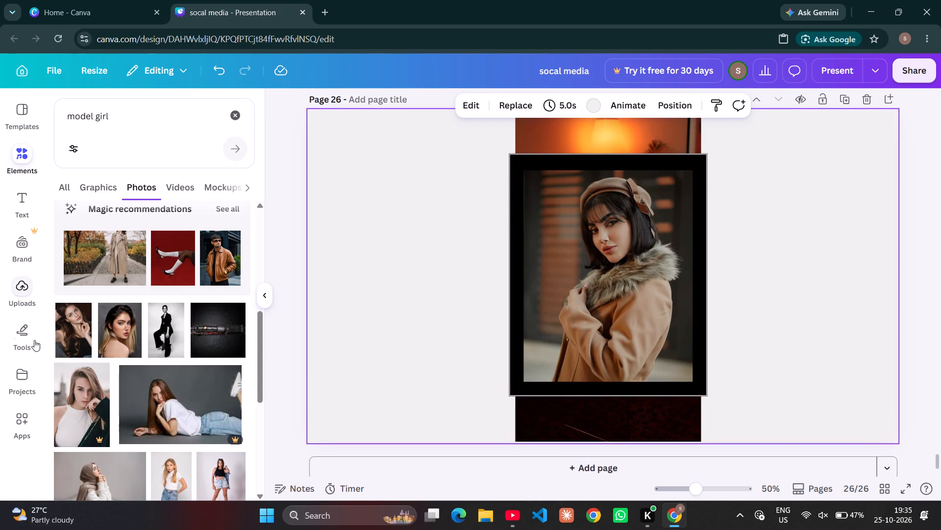
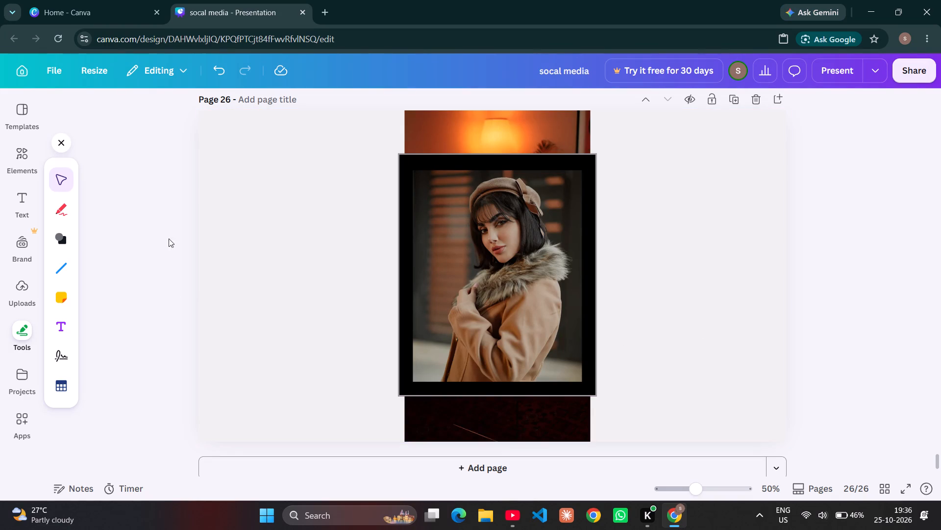
Add a square shape to page 26.
left_click(65, 245)
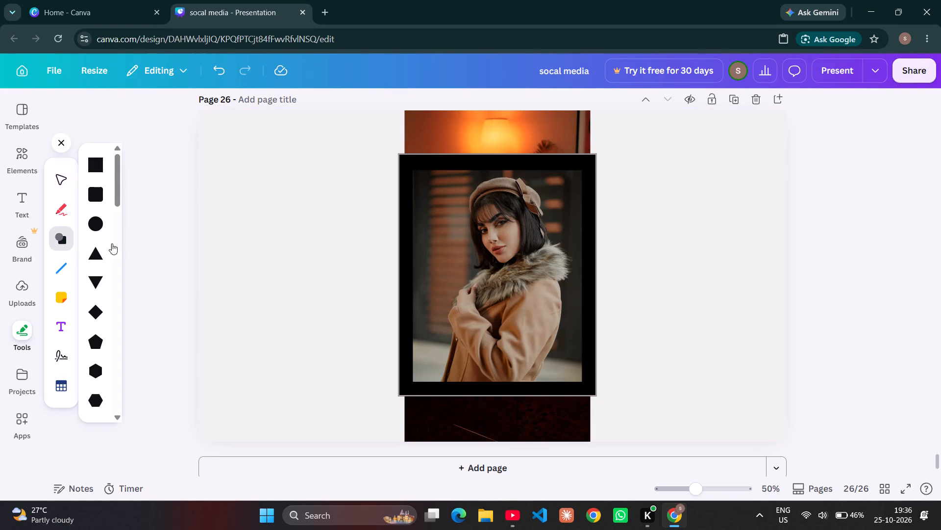
left_click(96, 166)
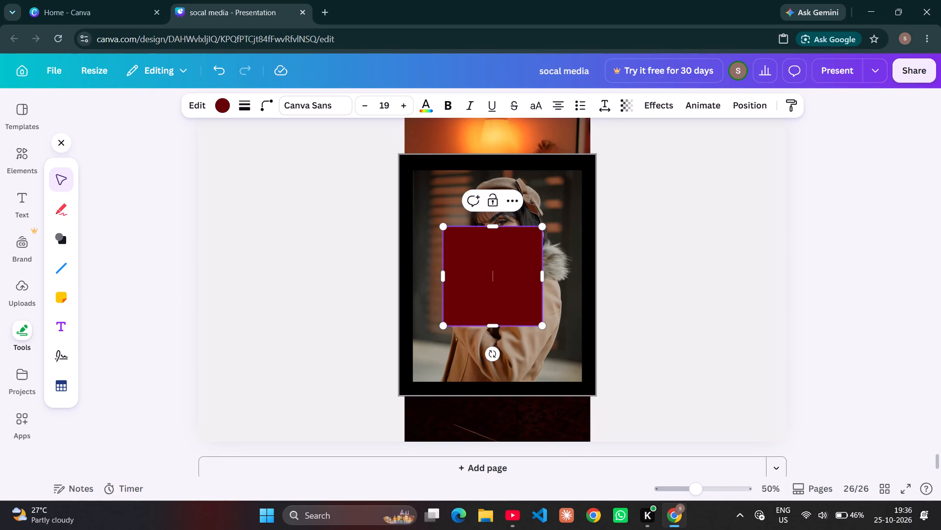
left_click(692, 346)
Move the square so its left edge lines up with the left edge of the beret woman's photo.
left_click(513, 311)
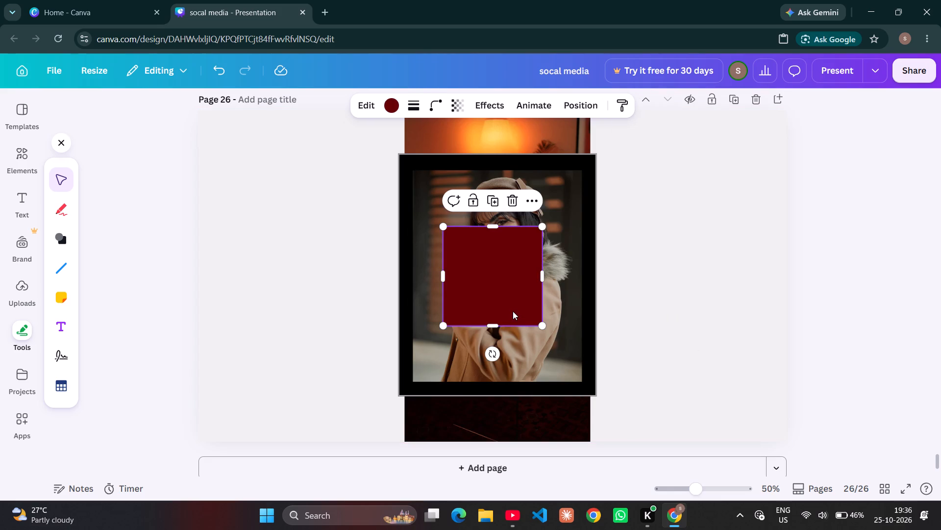
left_click_drag(513, 311, 466, 311)
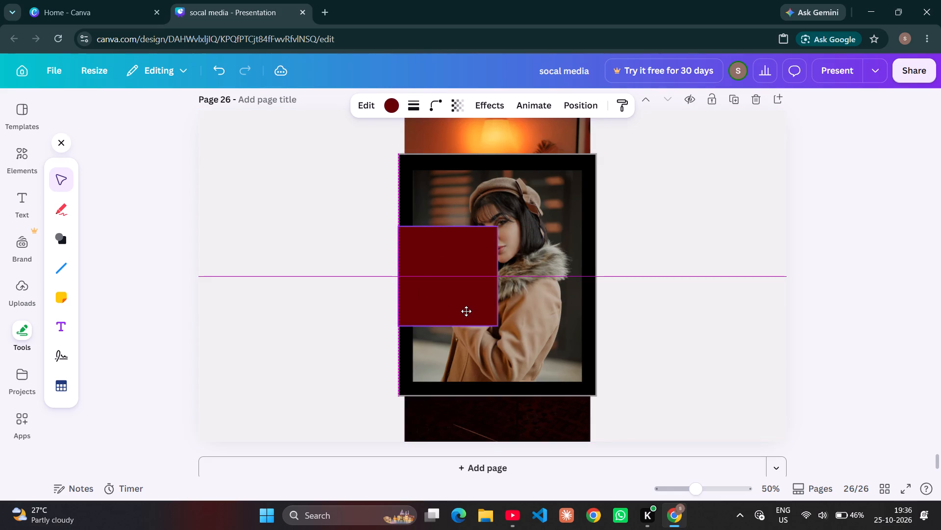
left_click_drag(466, 311, 467, 317)
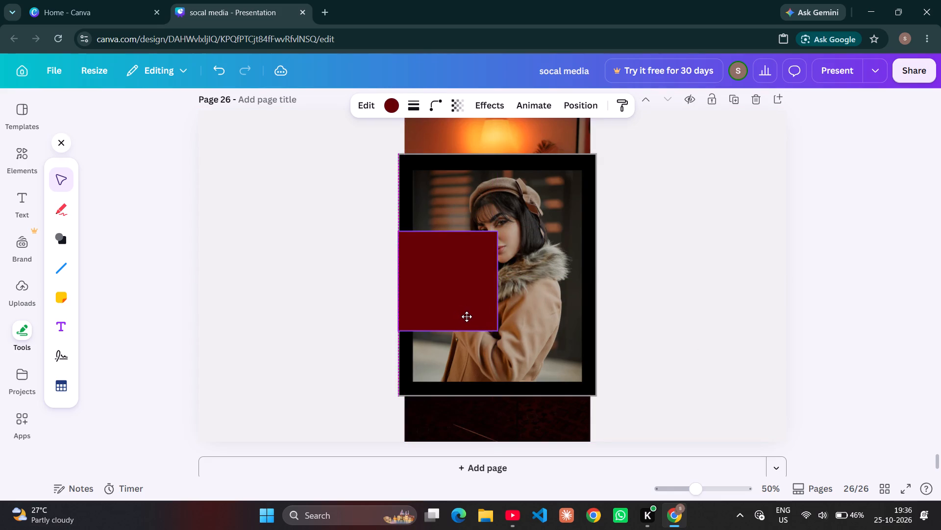
left_click_drag(467, 317, 468, 316)
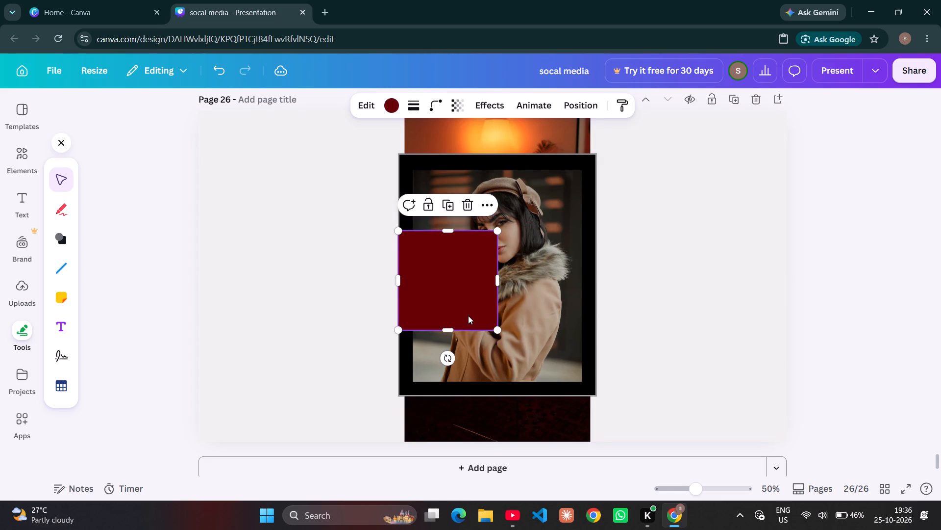
scroll(214, 335, "up", 3)
scroll(214, 335, "down", 1)
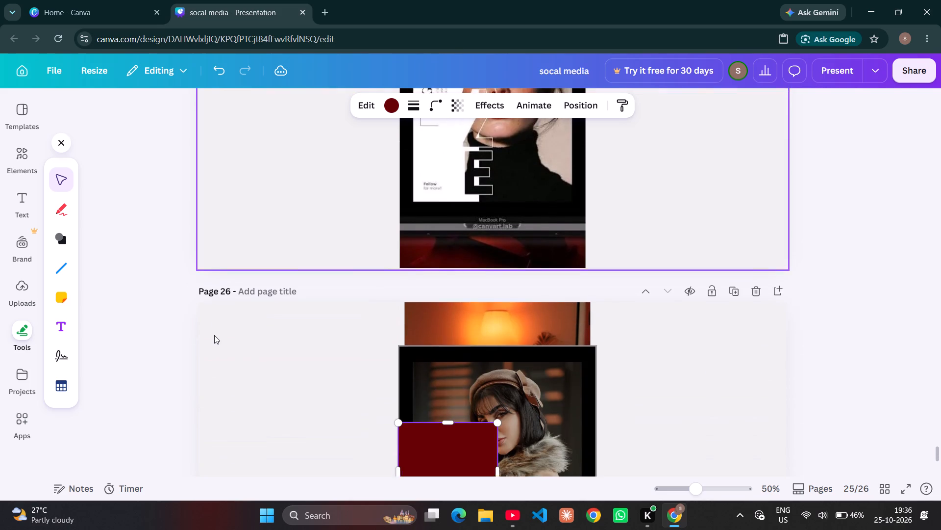
scroll(214, 335, "down", 1)
scroll(297, 446, "down", 3)
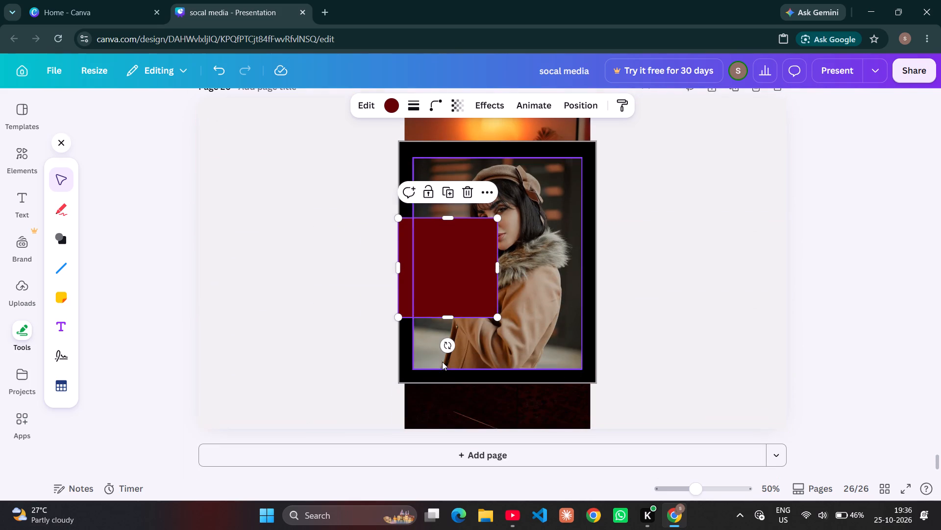
left_click(446, 287)
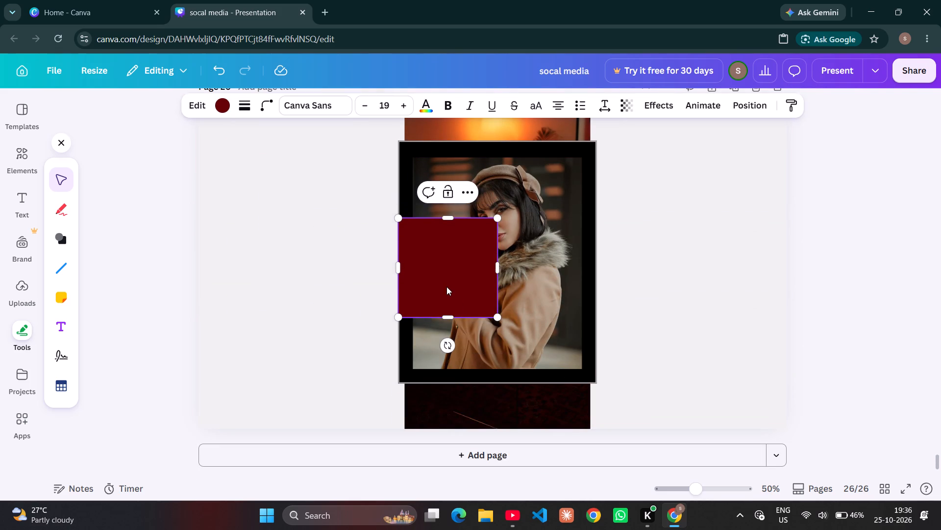
left_click_drag(446, 287, 457, 287)
left_click_drag(457, 287, 470, 292)
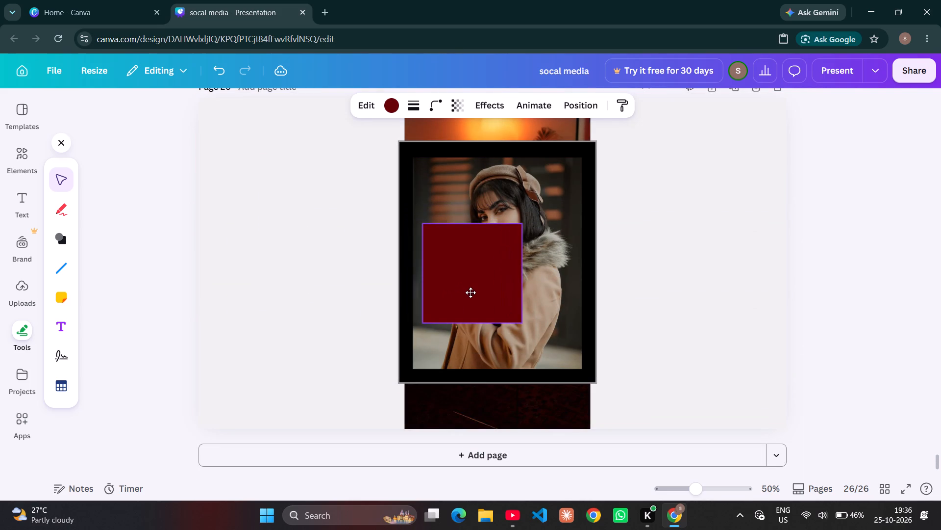
left_click_drag(470, 292, 459, 291)
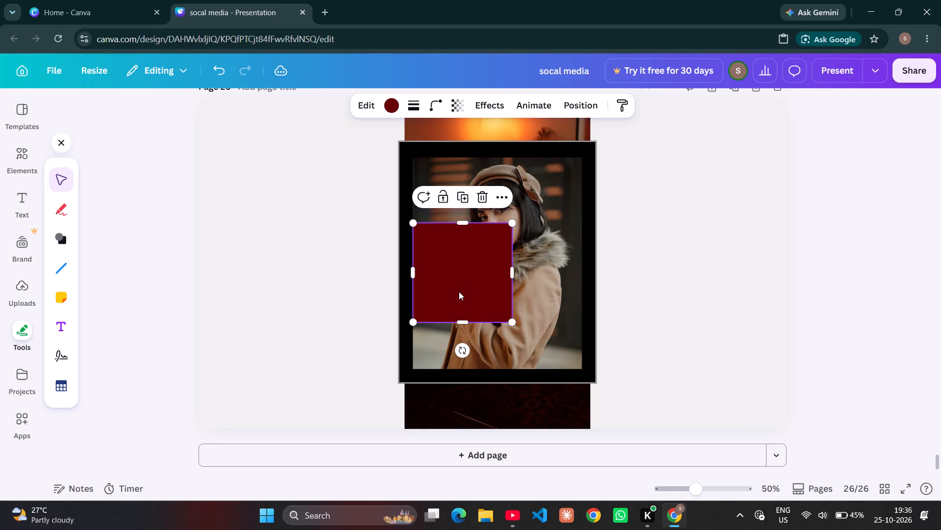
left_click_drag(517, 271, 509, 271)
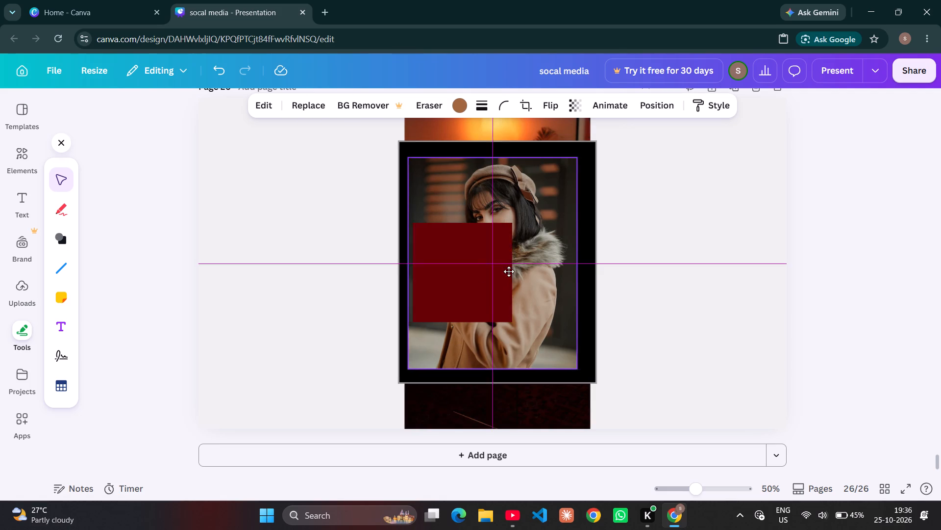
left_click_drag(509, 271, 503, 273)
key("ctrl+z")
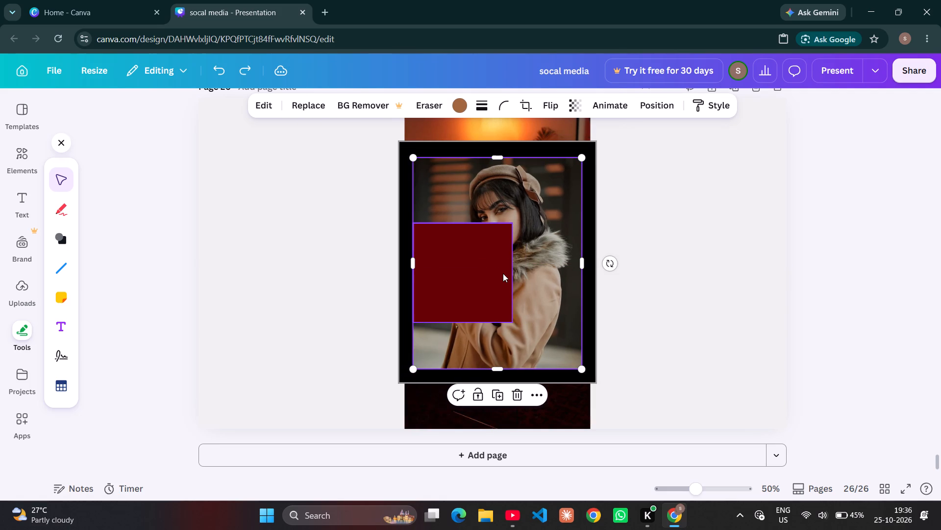
Narrow the dark red square to 260 wide, covering nearly half the photo, and extend its upper edge towards the photo's top.
left_click(482, 280)
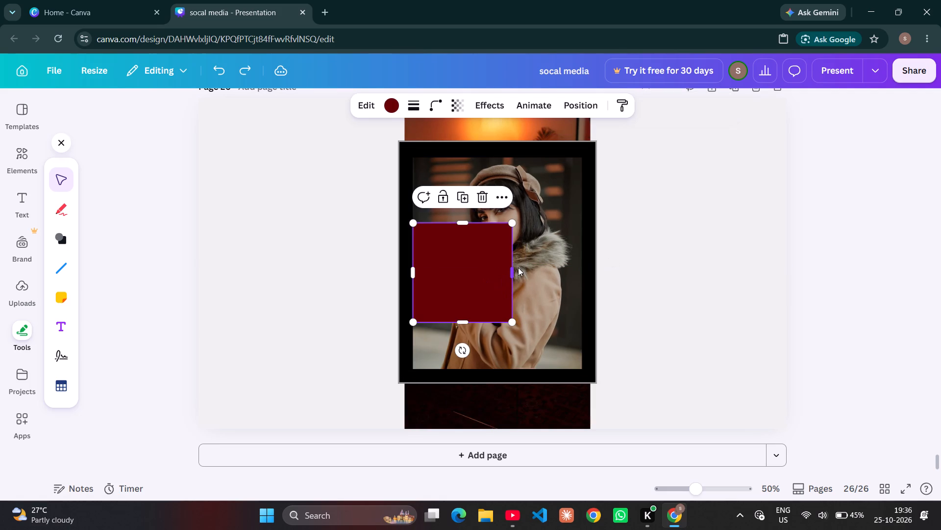
left_click_drag(514, 272, 492, 270)
scroll(492, 270, "up", 2)
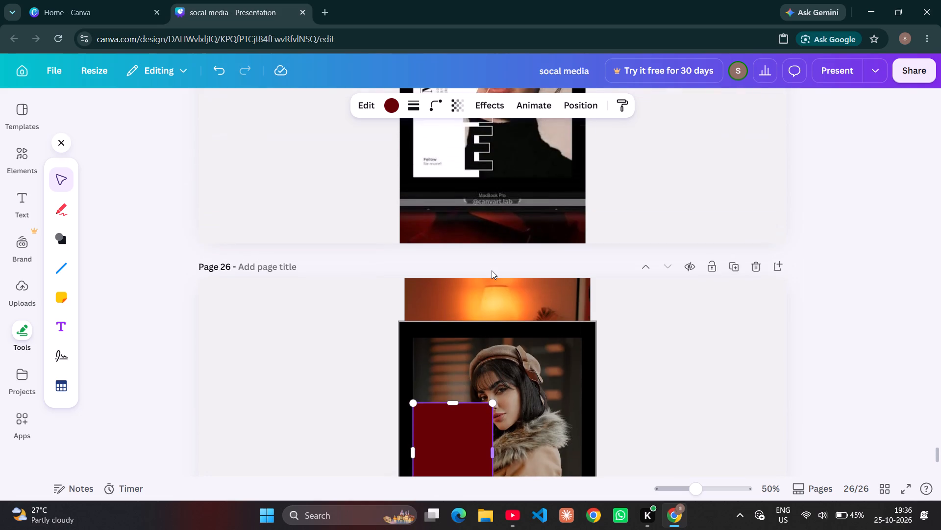
scroll(492, 270, "right", 1)
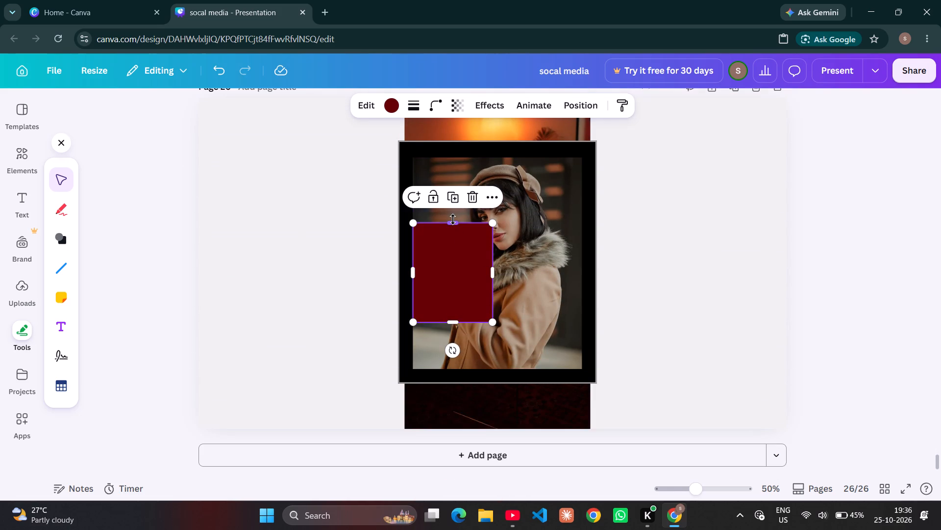
left_click_drag(453, 219, 457, 187)
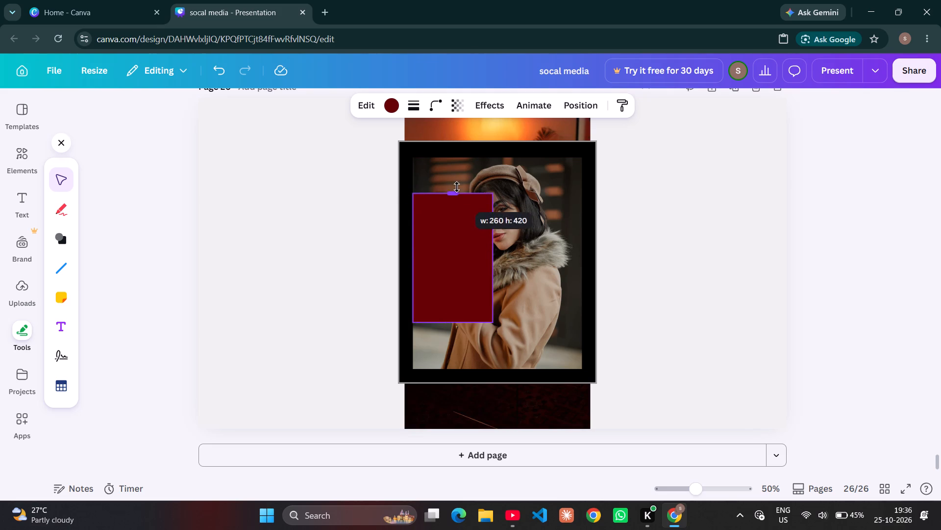
left_click_drag(457, 187, 459, 169)
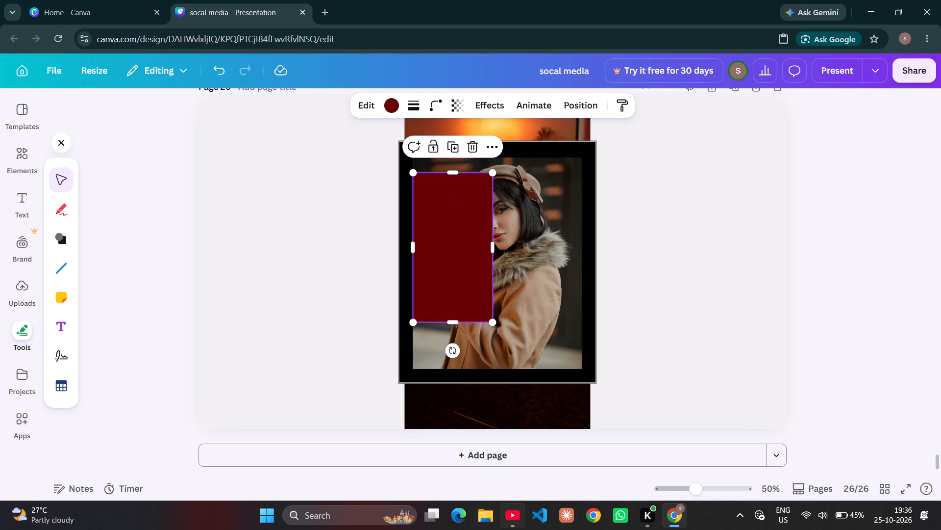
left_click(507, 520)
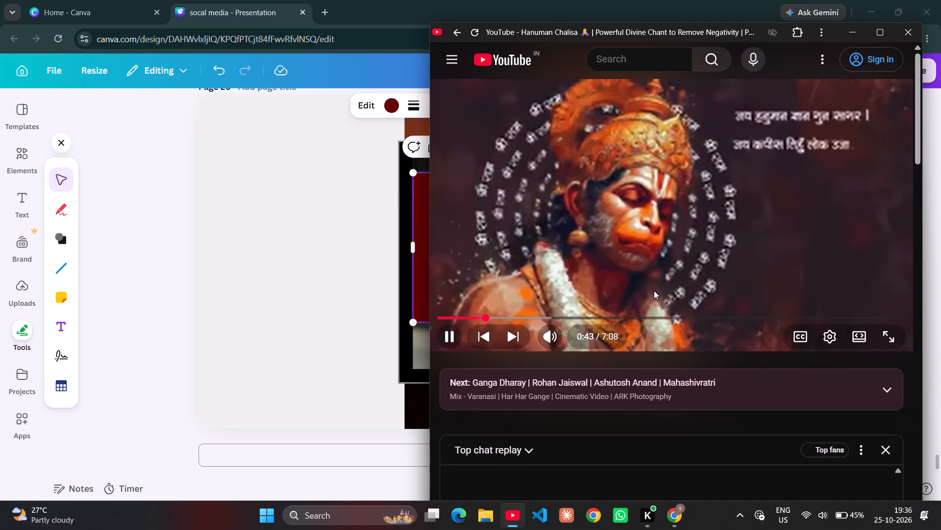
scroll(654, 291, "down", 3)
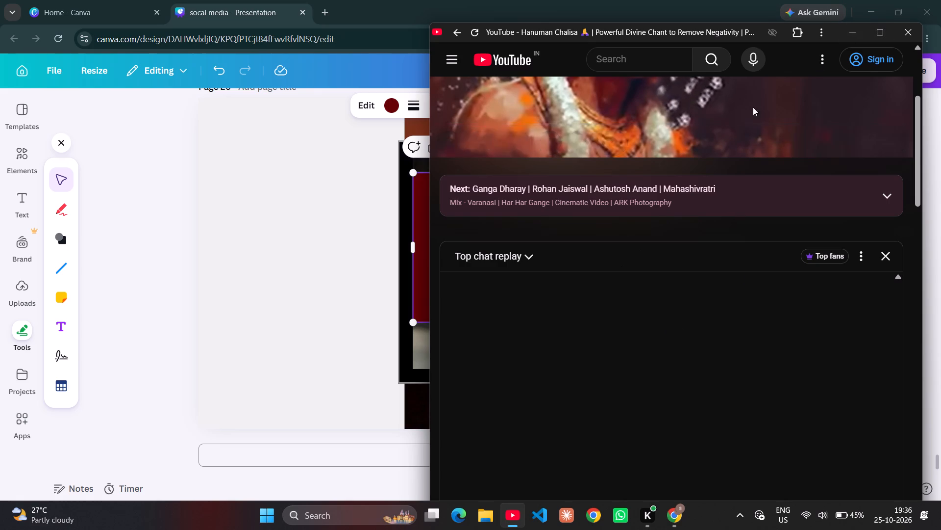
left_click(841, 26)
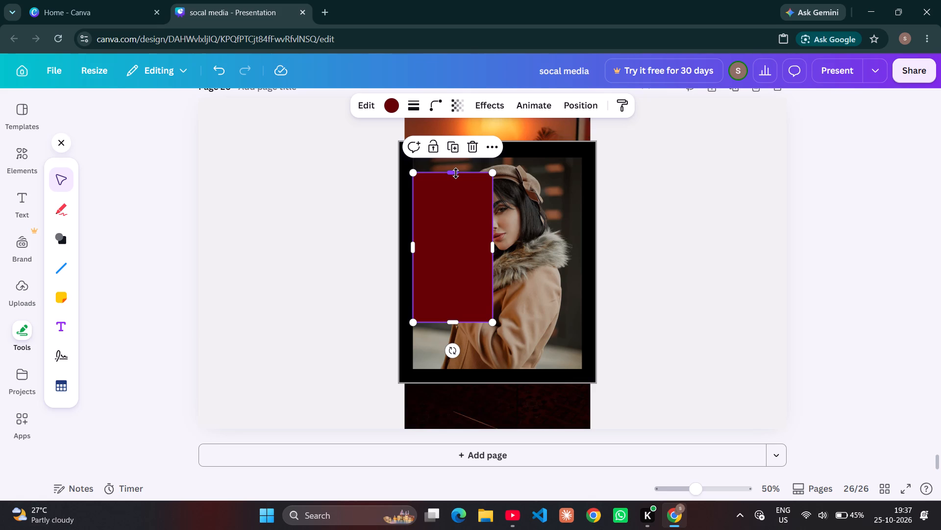
Stretch the dark red rectangle to the photo's top and bottom edges, making it 260 wide and 690 high.
left_click_drag(456, 173, 451, 153)
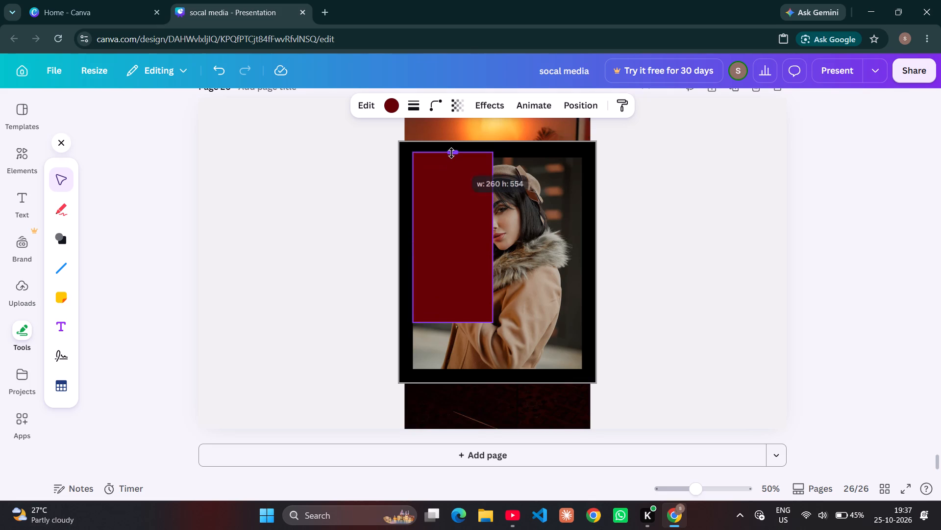
left_click_drag(451, 153, 450, 158)
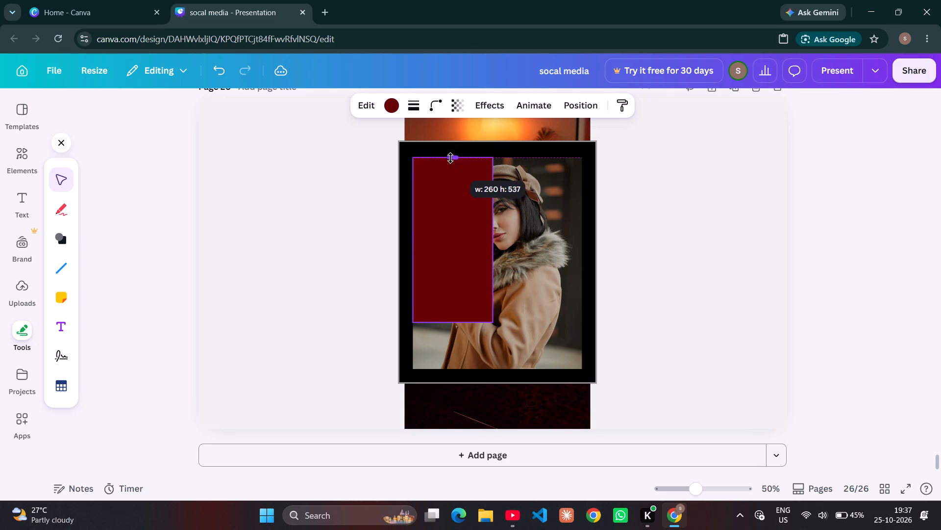
left_click_drag(450, 158, 451, 160)
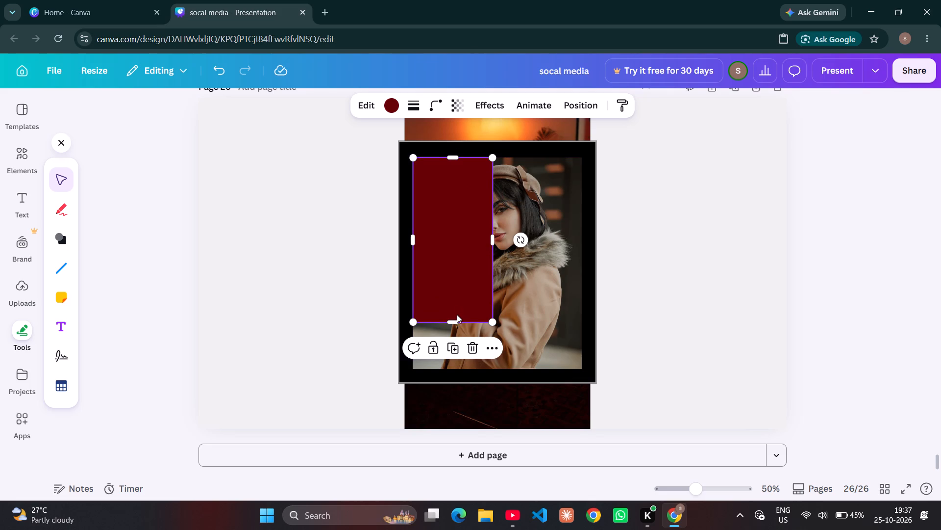
left_click_drag(454, 320, 450, 369)
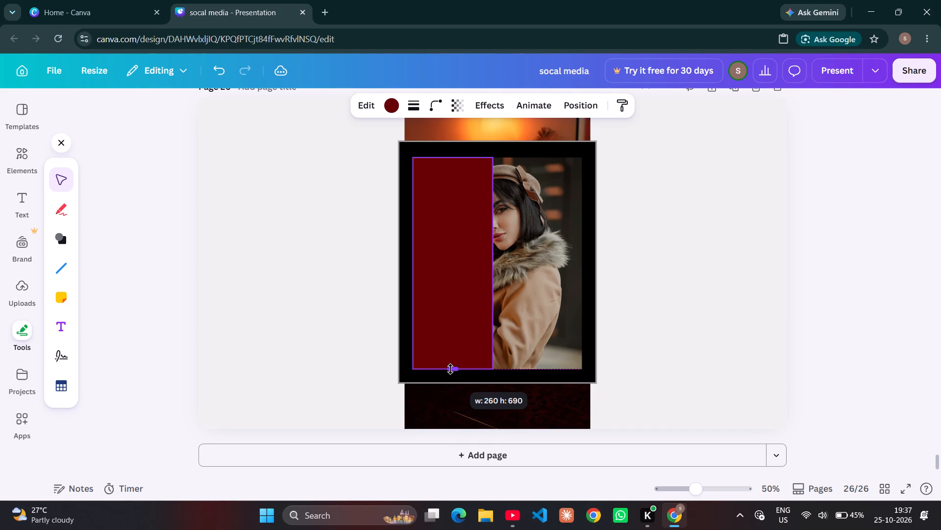
left_click_drag(450, 369, 456, 367)
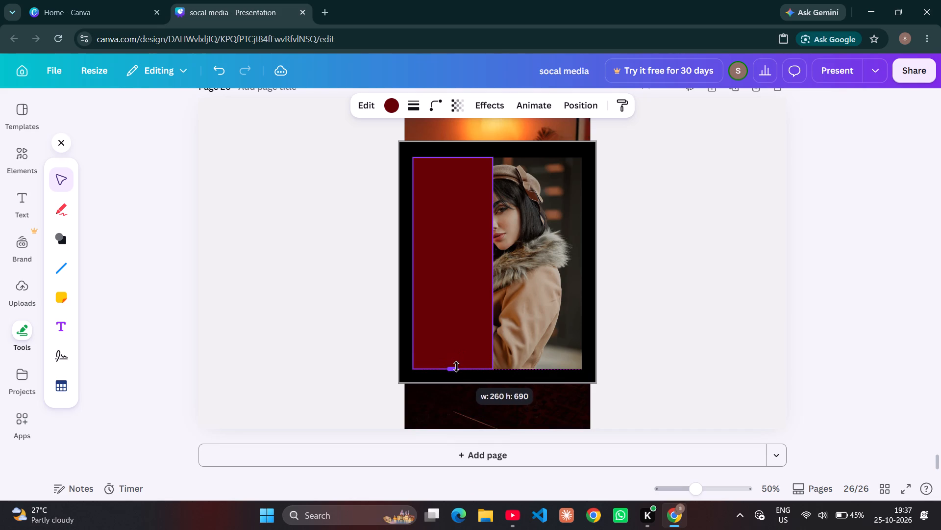
left_click_drag(456, 367, 456, 368)
left_click(631, 248)
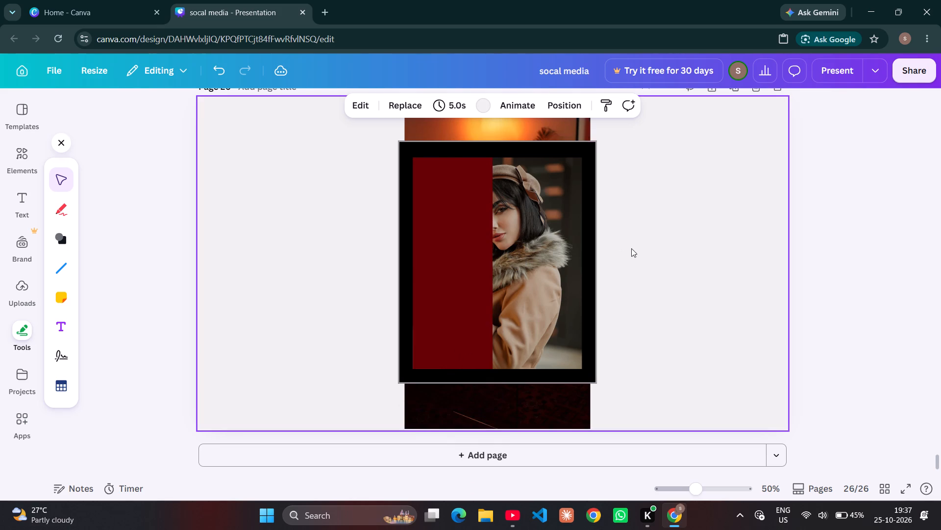
Change the rectangle's fill colour to white.
left_click(464, 265)
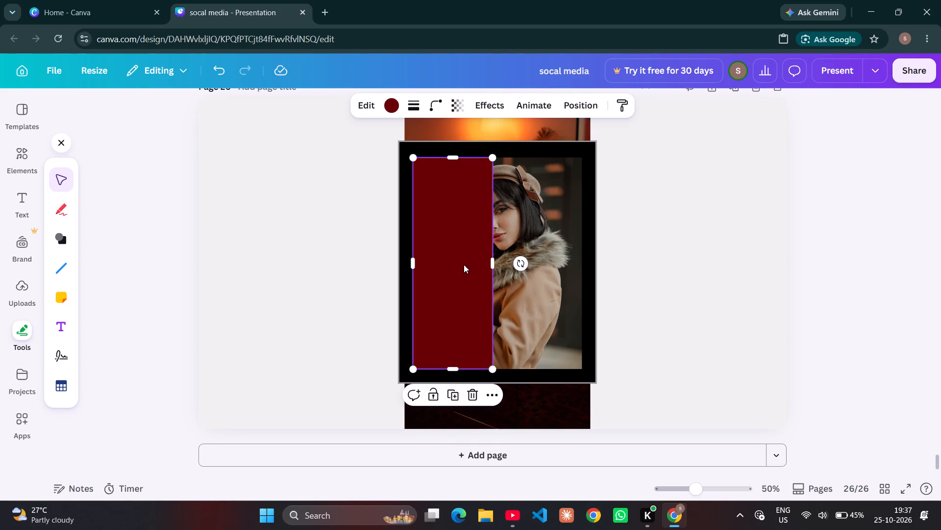
left_click(388, 108)
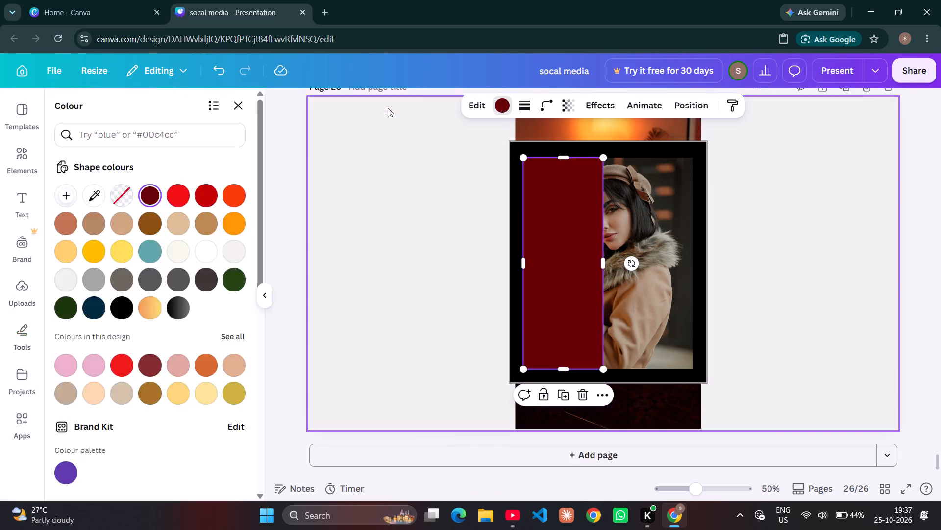
left_click(208, 257)
left_click(447, 197)
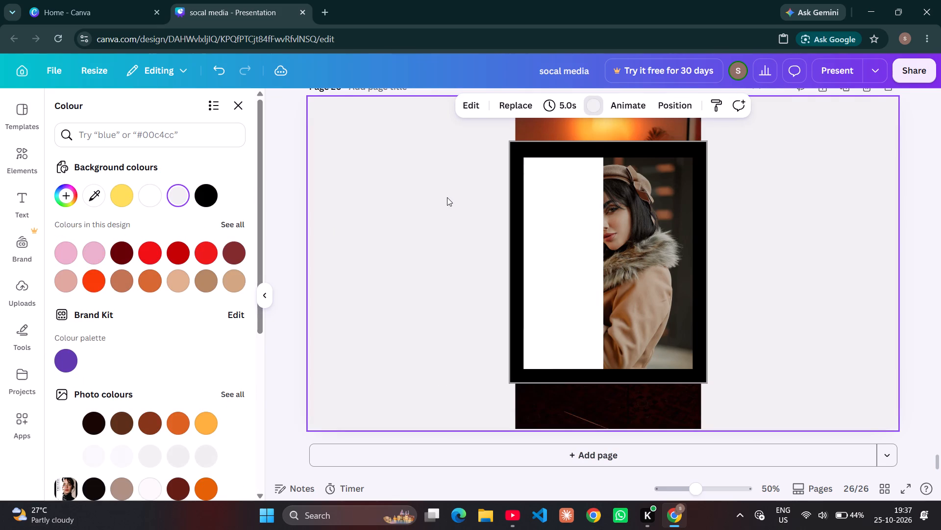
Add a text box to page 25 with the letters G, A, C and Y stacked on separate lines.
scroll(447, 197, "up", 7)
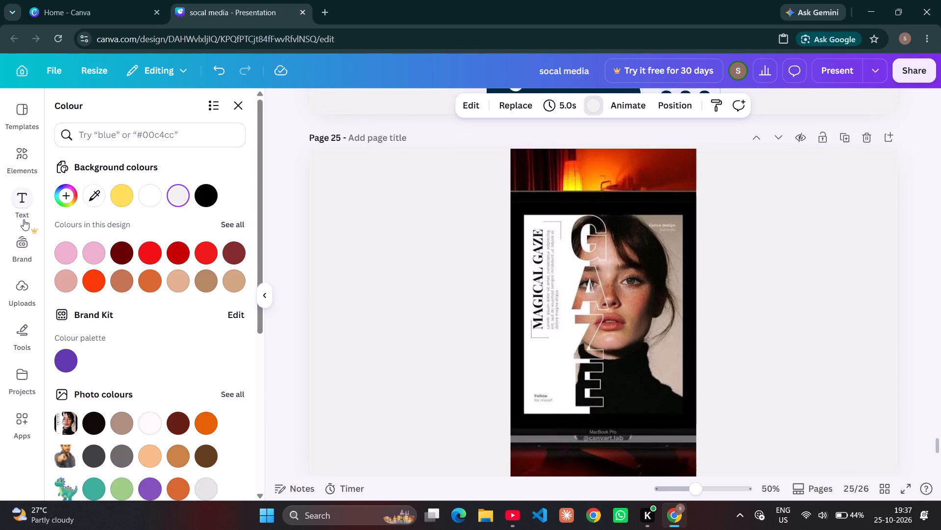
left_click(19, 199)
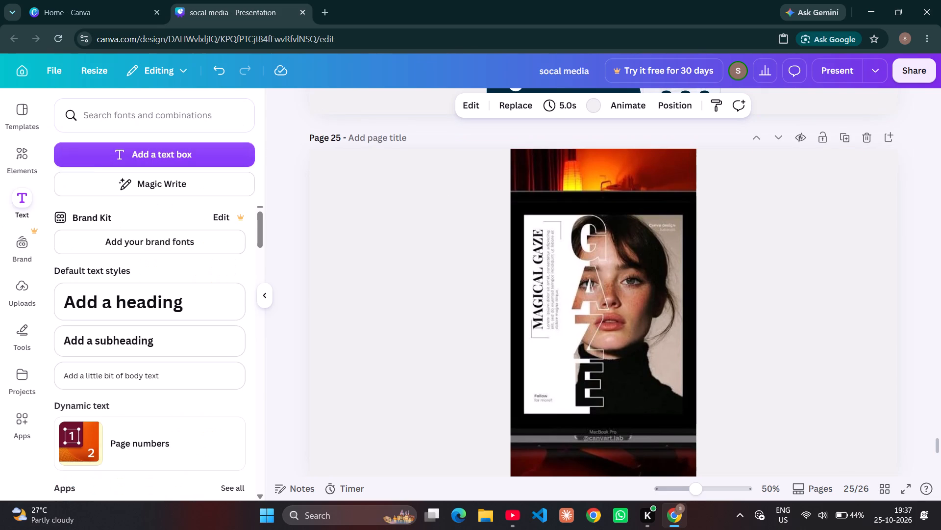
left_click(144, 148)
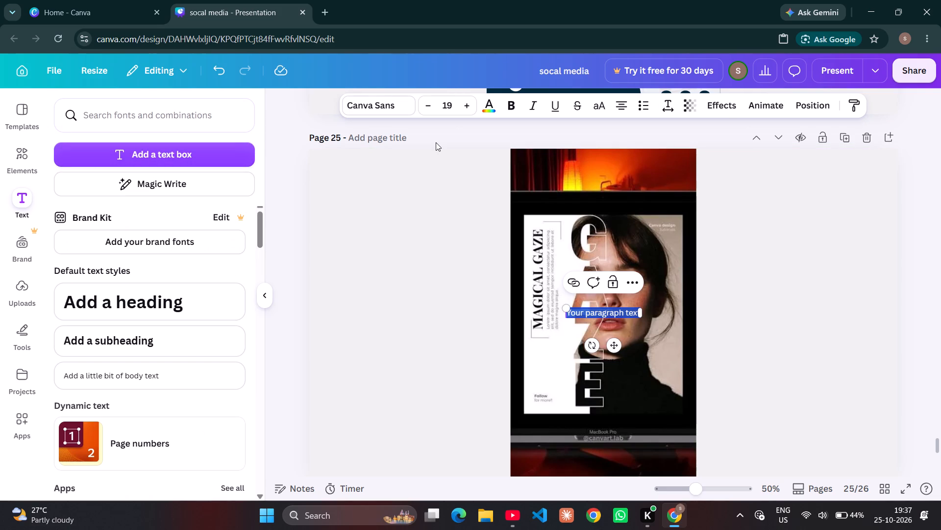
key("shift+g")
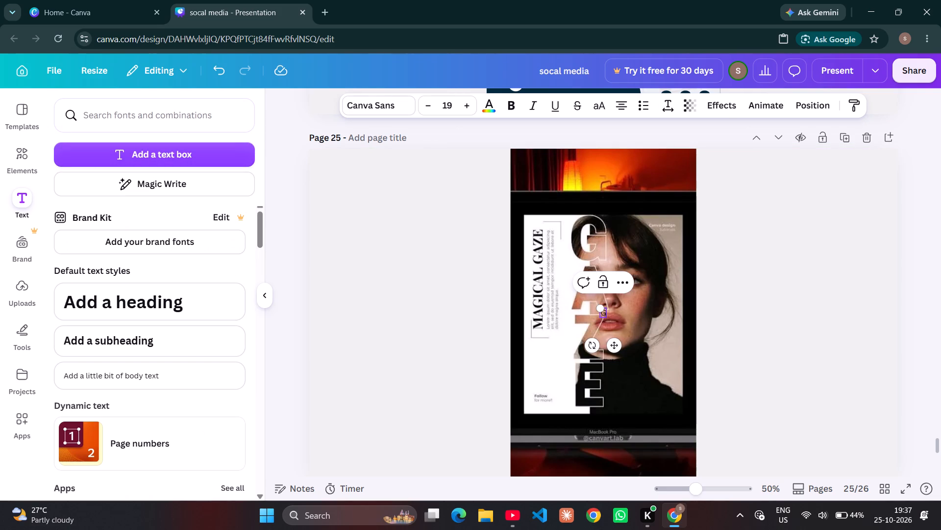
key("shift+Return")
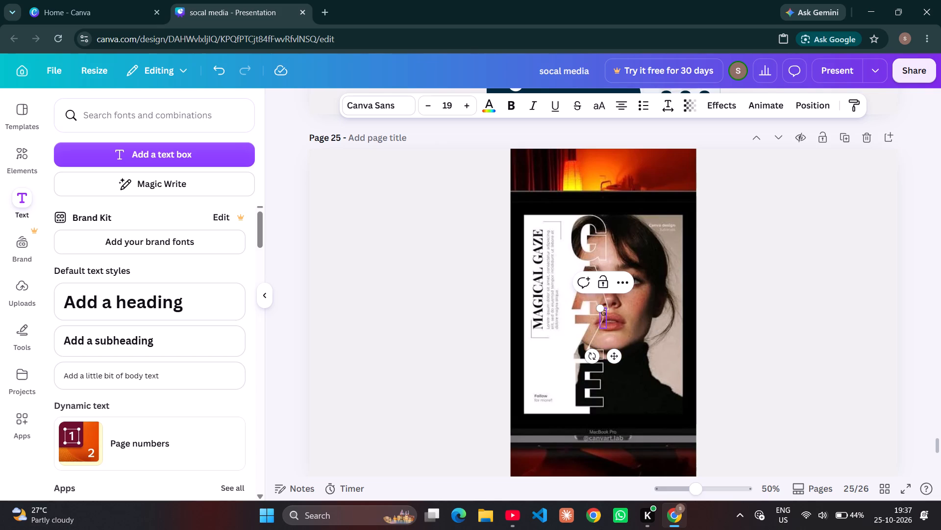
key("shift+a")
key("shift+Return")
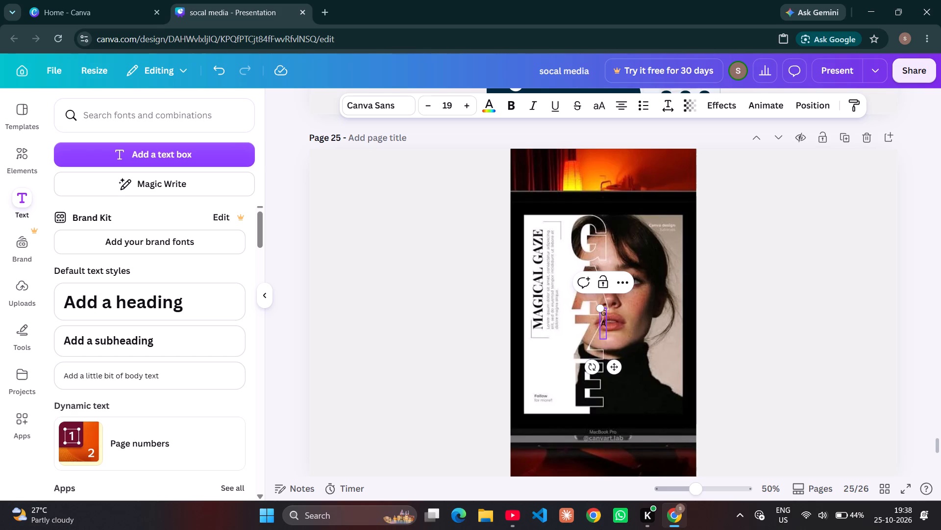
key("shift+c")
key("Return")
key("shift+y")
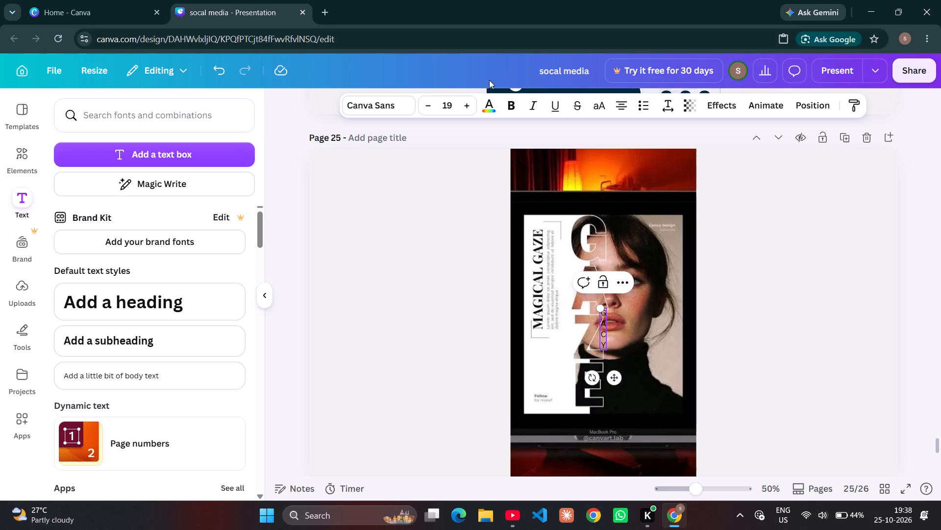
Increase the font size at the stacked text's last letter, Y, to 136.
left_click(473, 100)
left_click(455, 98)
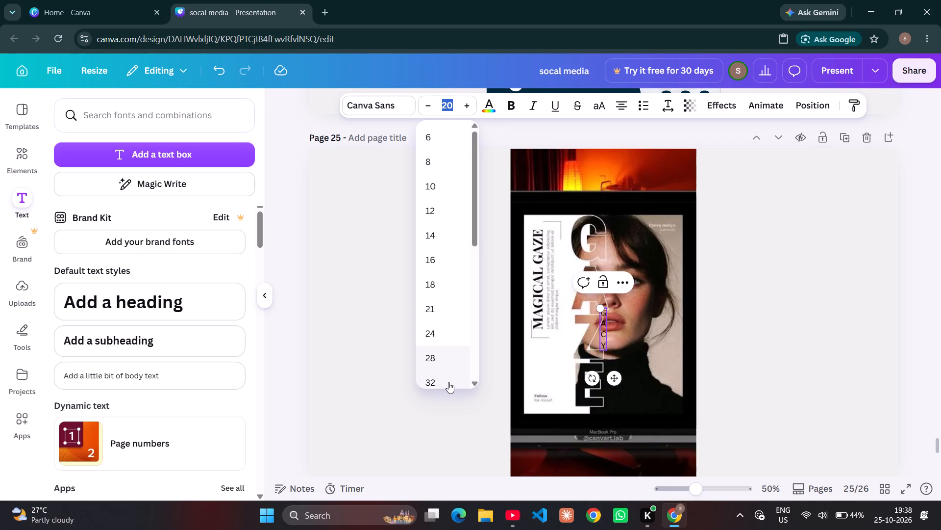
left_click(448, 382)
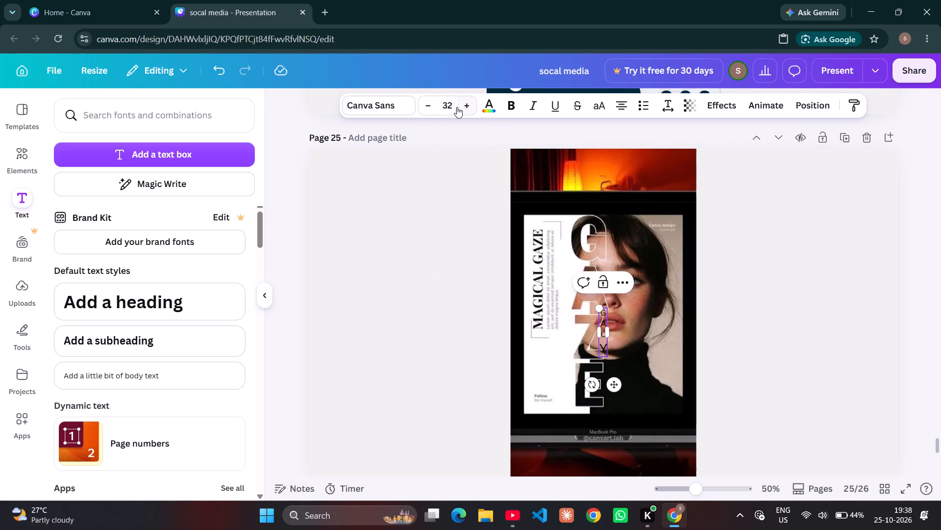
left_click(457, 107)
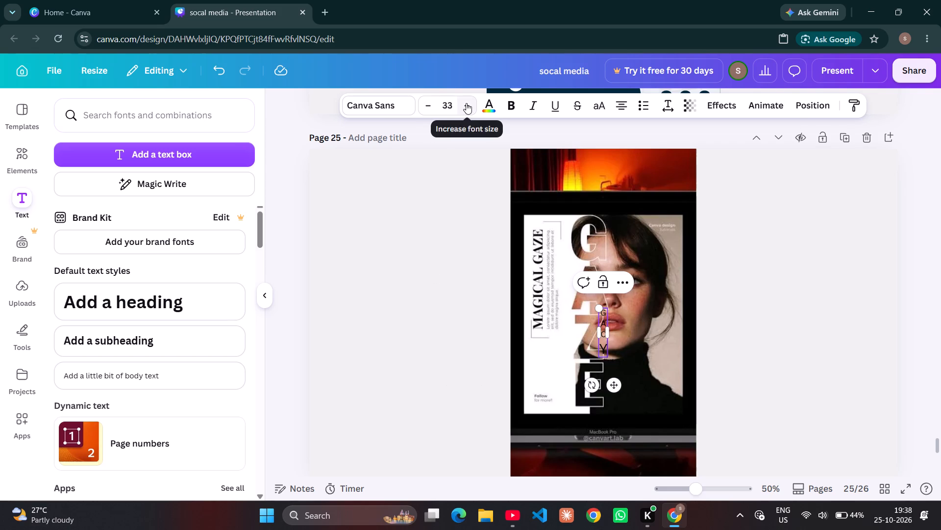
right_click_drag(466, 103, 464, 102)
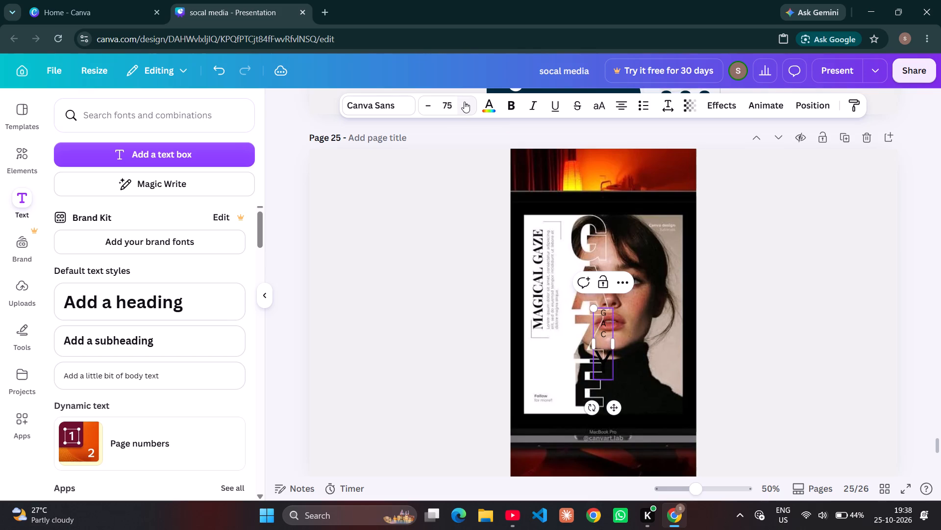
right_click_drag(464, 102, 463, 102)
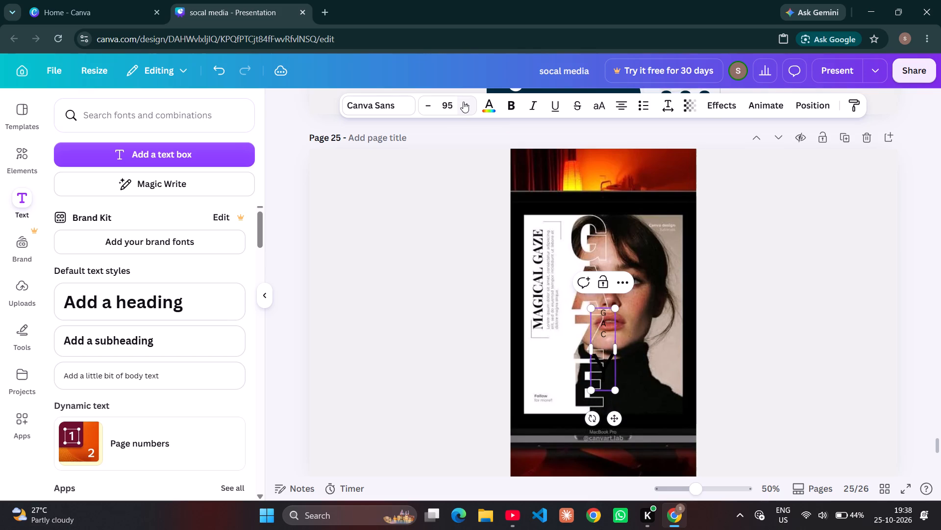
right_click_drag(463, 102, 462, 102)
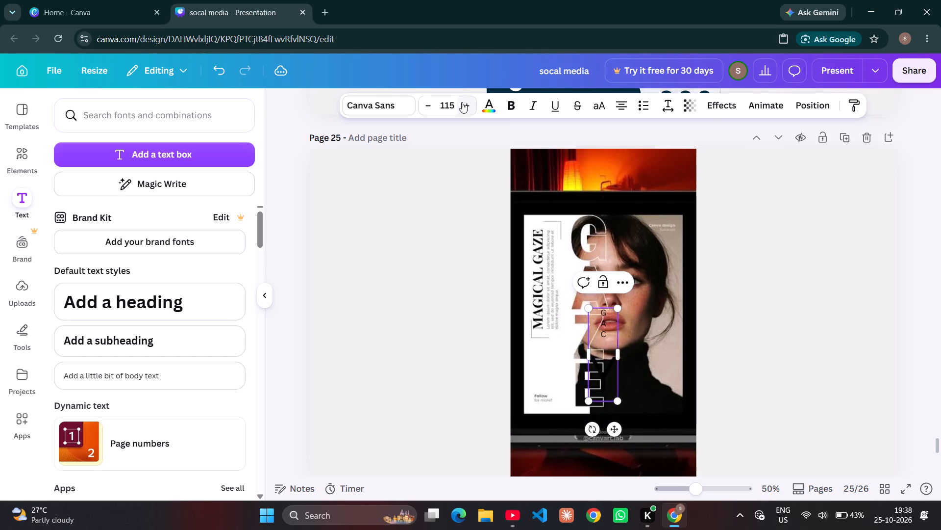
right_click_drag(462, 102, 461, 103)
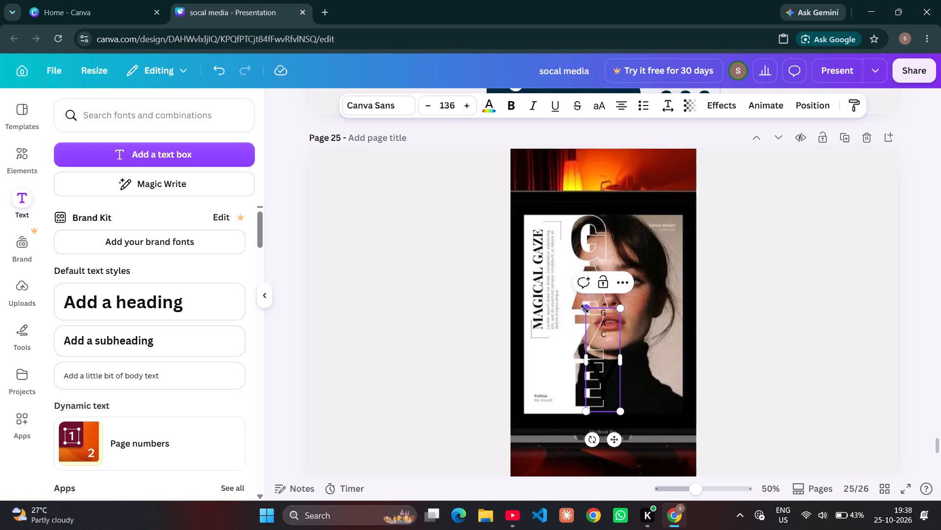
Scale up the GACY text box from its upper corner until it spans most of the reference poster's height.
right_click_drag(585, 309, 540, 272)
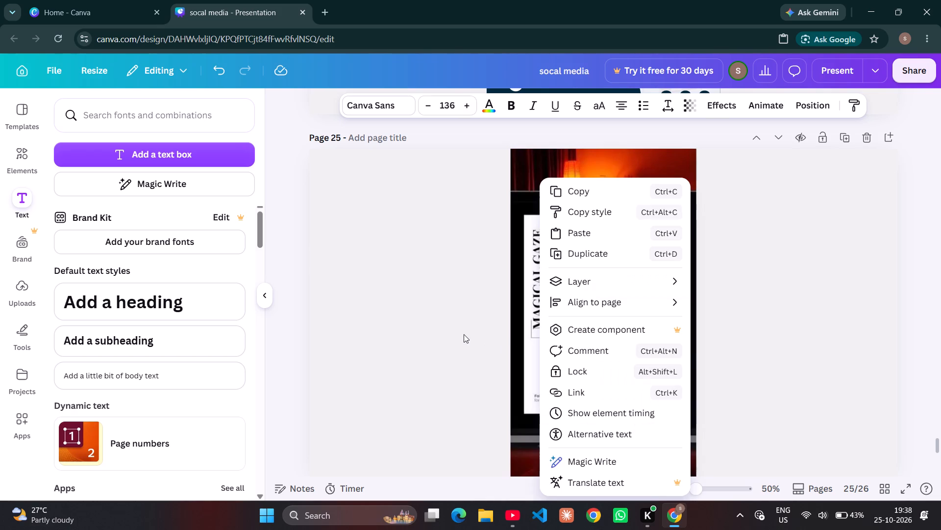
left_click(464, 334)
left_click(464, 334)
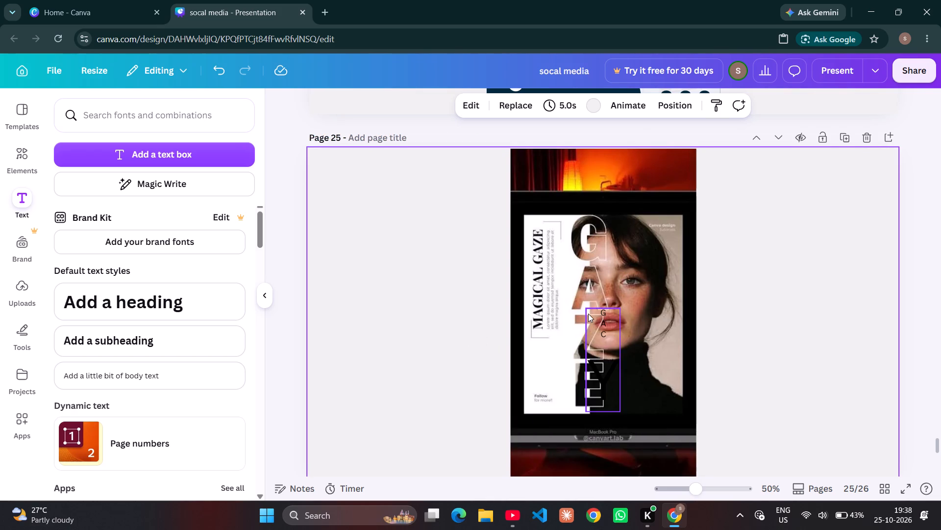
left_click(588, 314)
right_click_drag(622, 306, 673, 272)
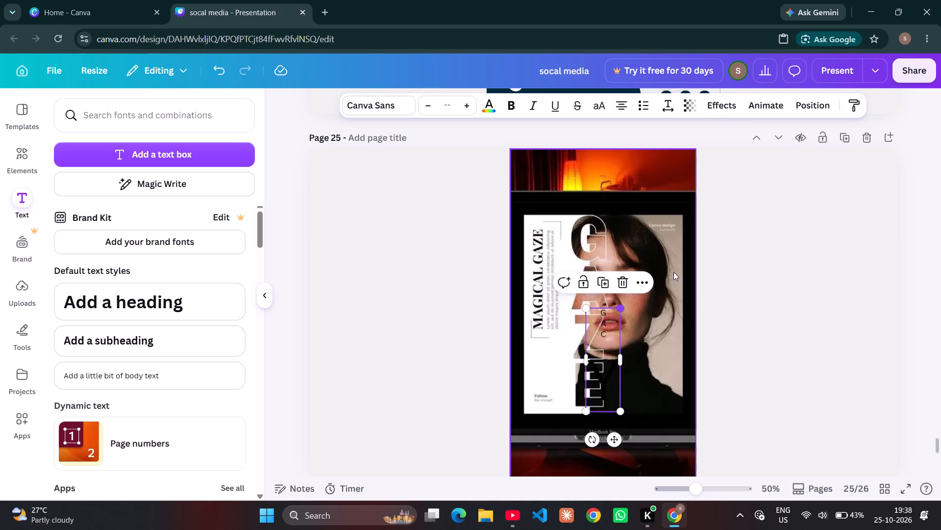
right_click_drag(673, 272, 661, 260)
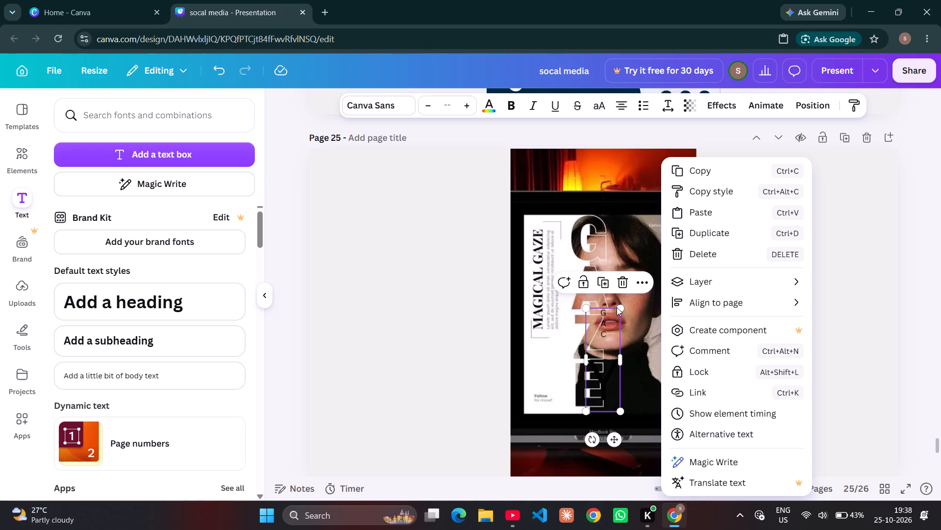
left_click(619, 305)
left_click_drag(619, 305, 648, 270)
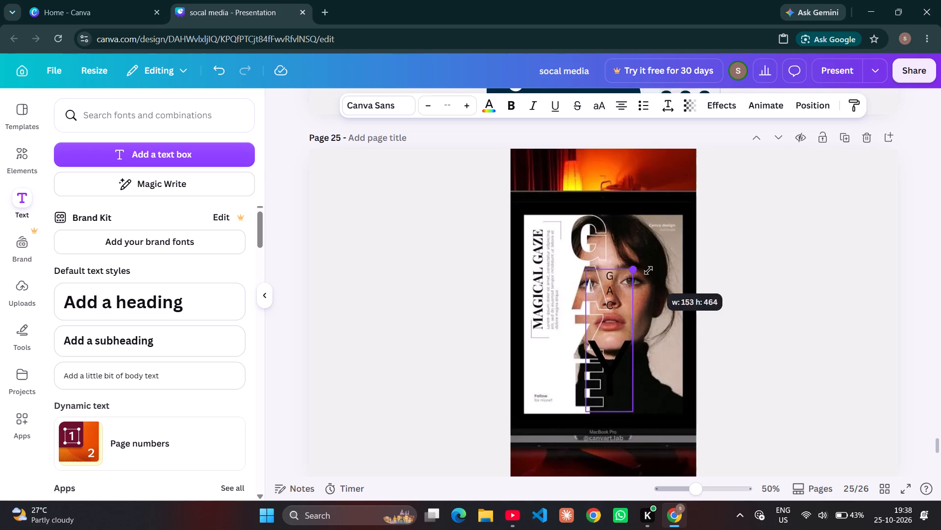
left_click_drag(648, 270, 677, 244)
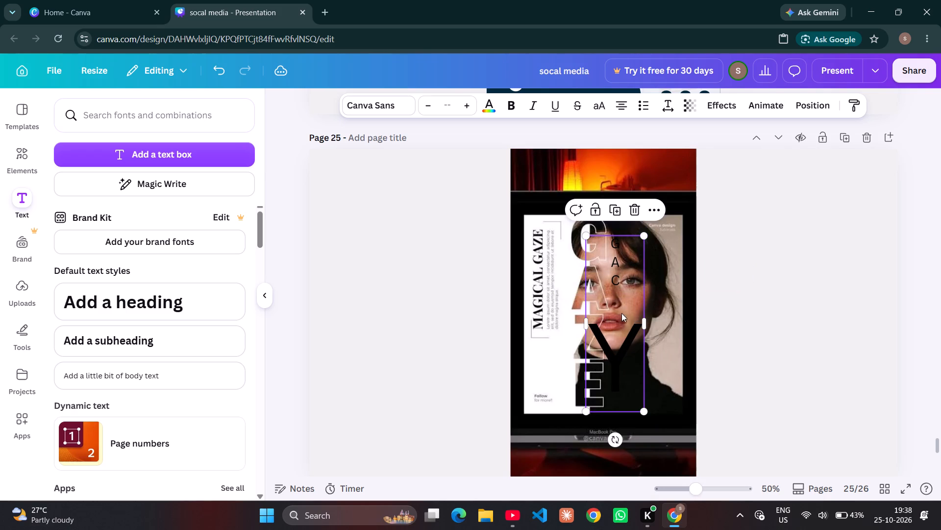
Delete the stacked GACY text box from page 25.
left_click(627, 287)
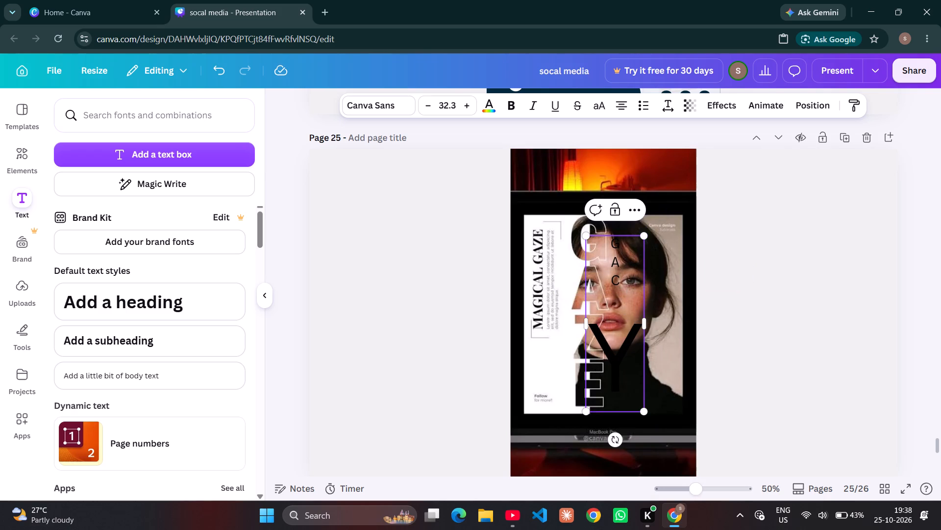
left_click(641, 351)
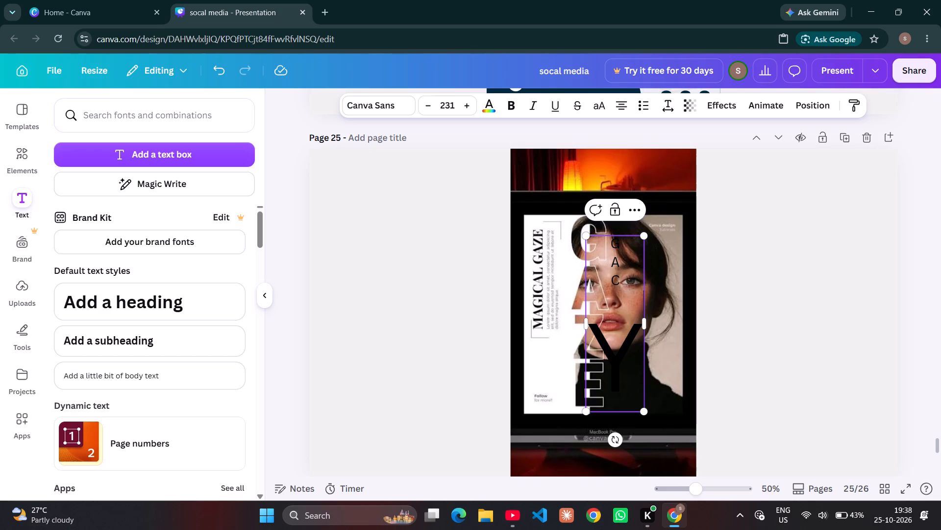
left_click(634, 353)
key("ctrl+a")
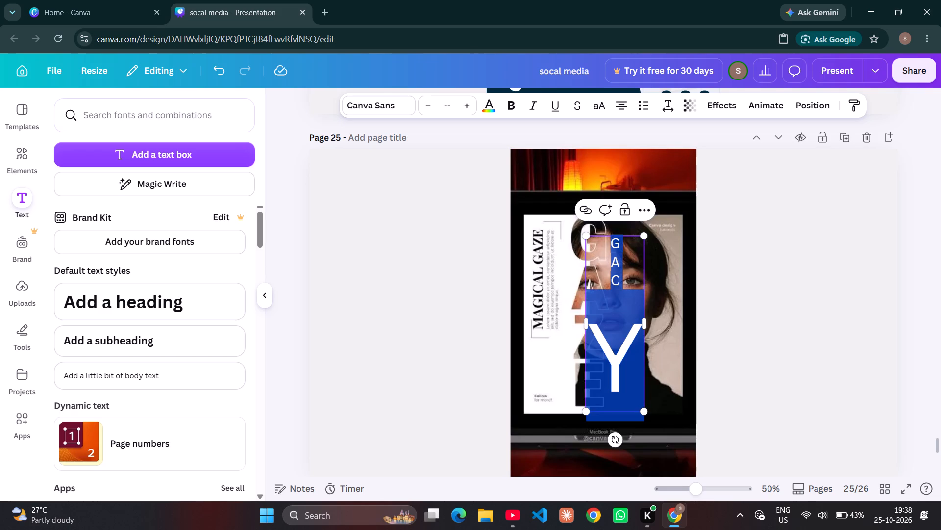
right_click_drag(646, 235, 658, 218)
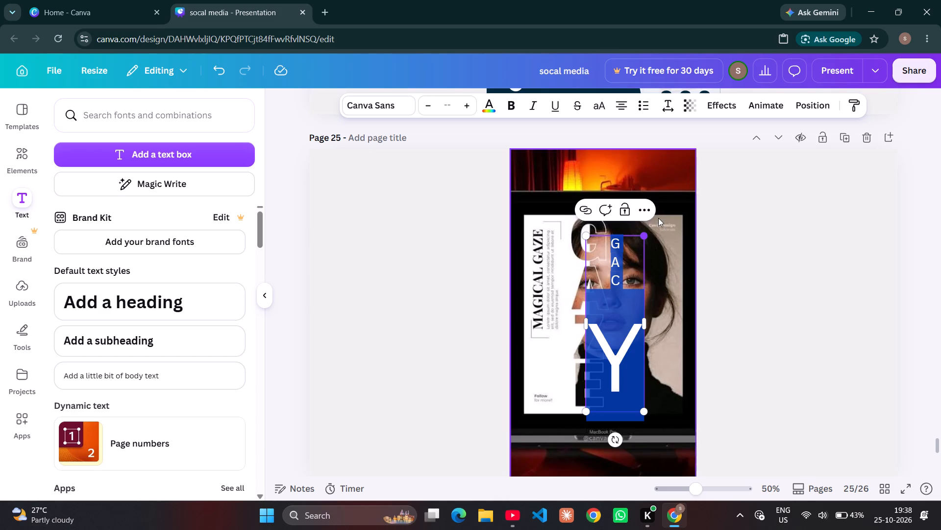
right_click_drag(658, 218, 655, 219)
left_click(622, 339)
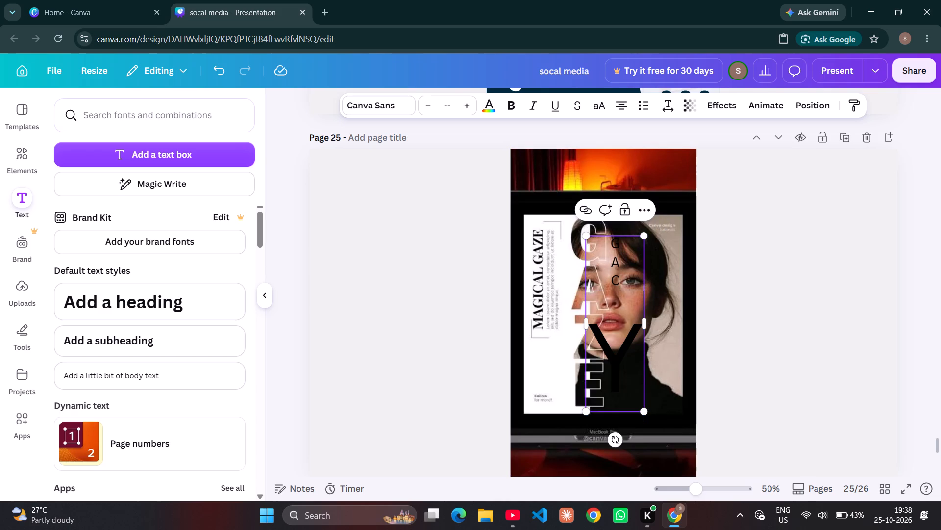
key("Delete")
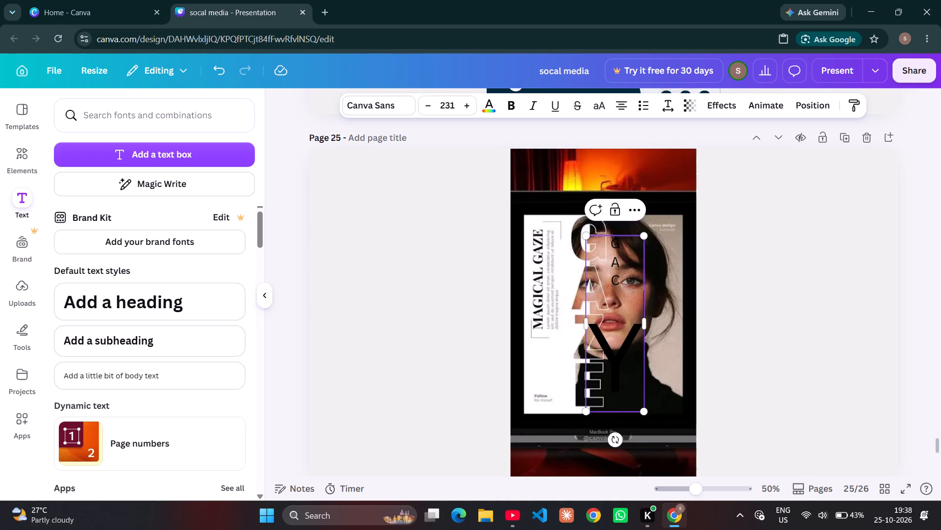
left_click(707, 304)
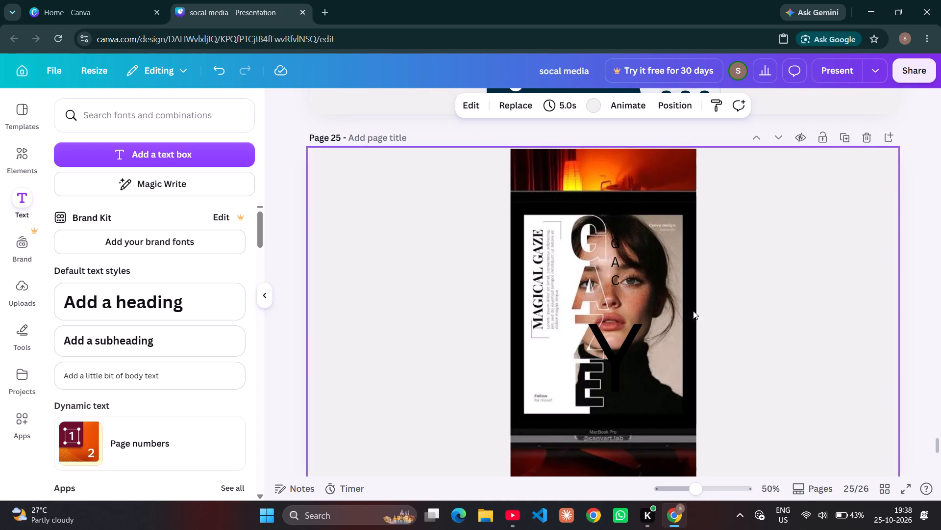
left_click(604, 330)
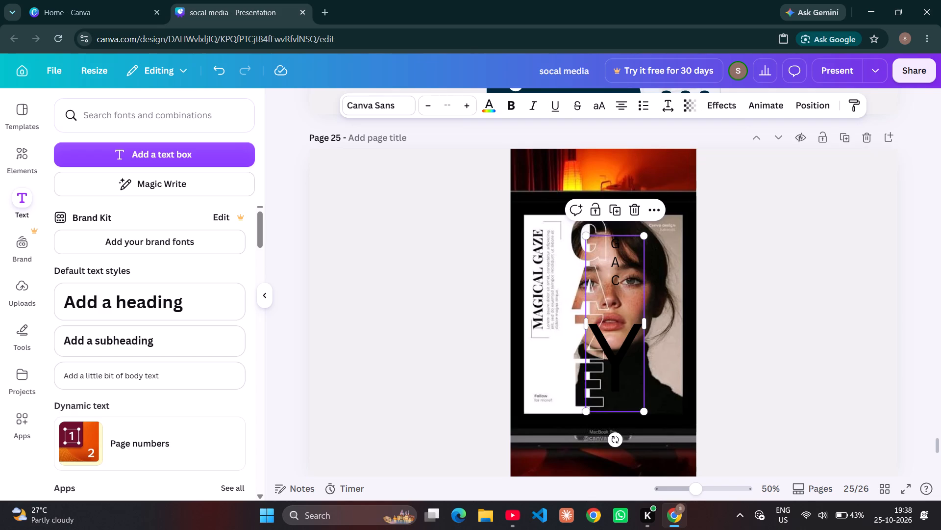
Add a new text box to page 25 with the letters G, A, C and Y stacked on separate lines.
left_click(150, 153)
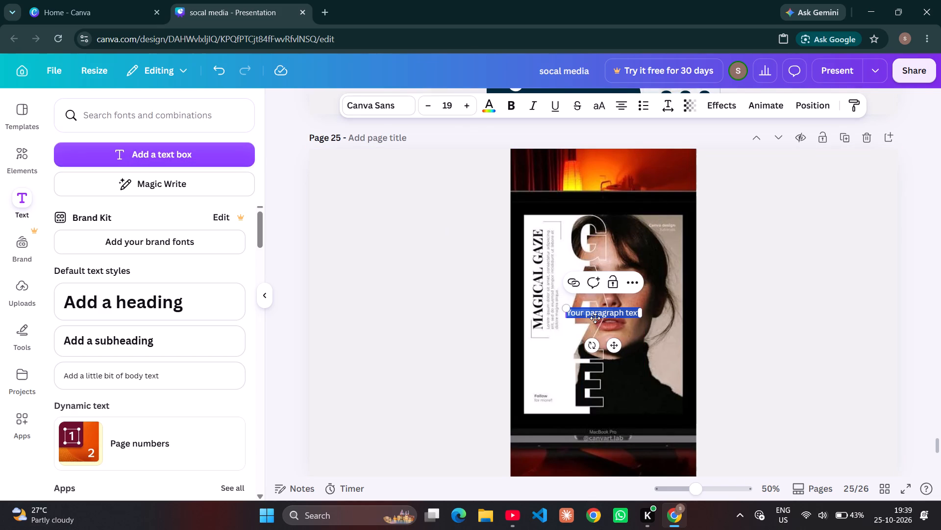
key("shift+g")
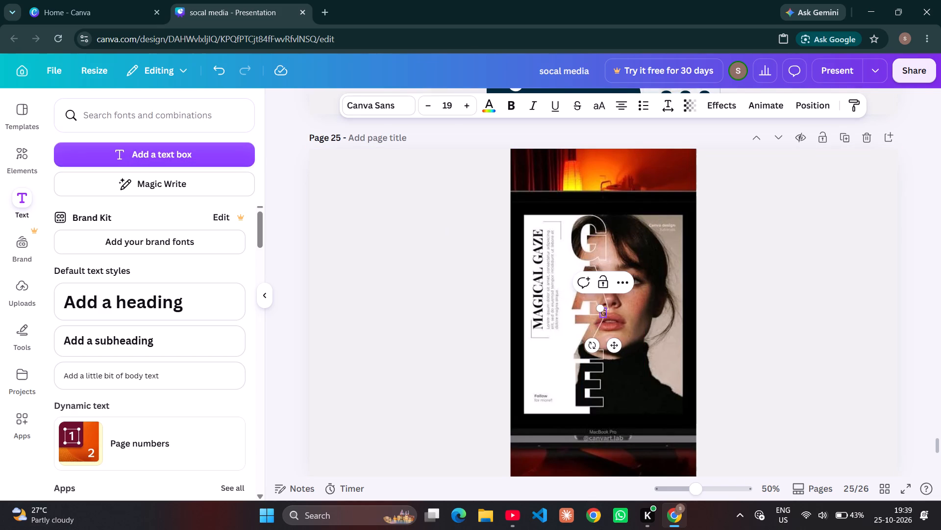
key("shift+Return")
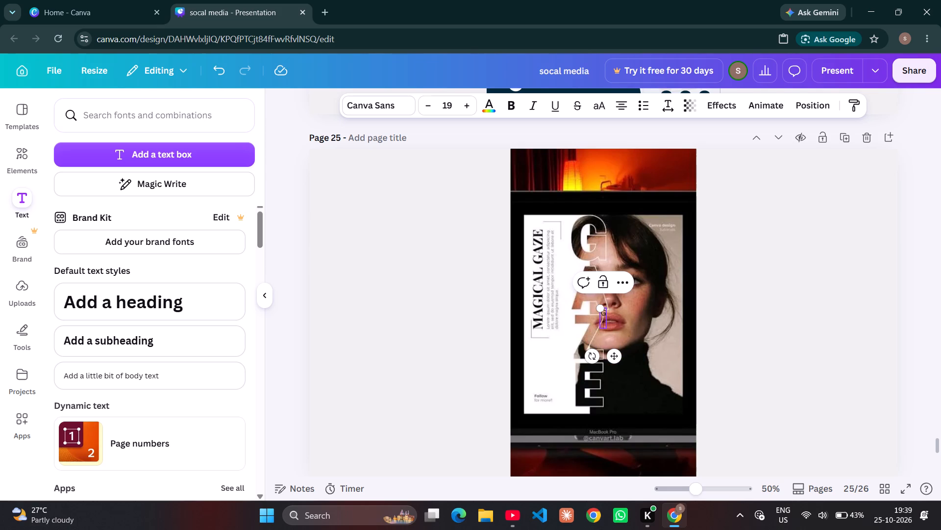
key("shift+a")
key("shift+Return")
key("shift+c")
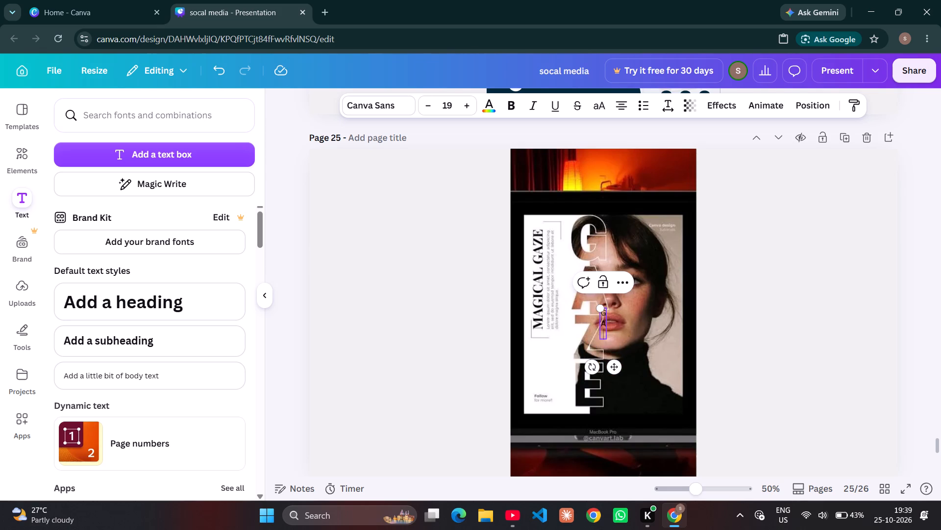
key("Return")
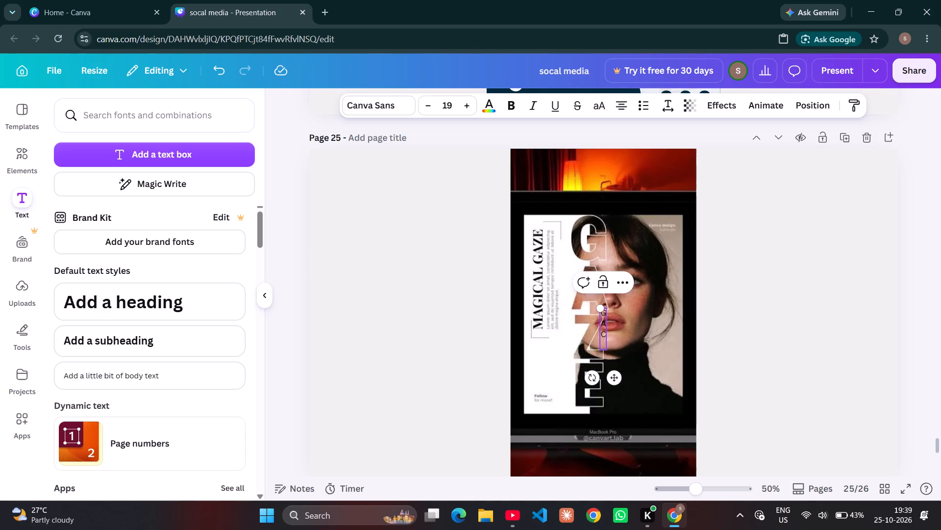
key("shift+y")
Scale up the stacked GACY text from its upper corner to a font size of about 59.8.
right_click_drag(598, 306, 529, 260)
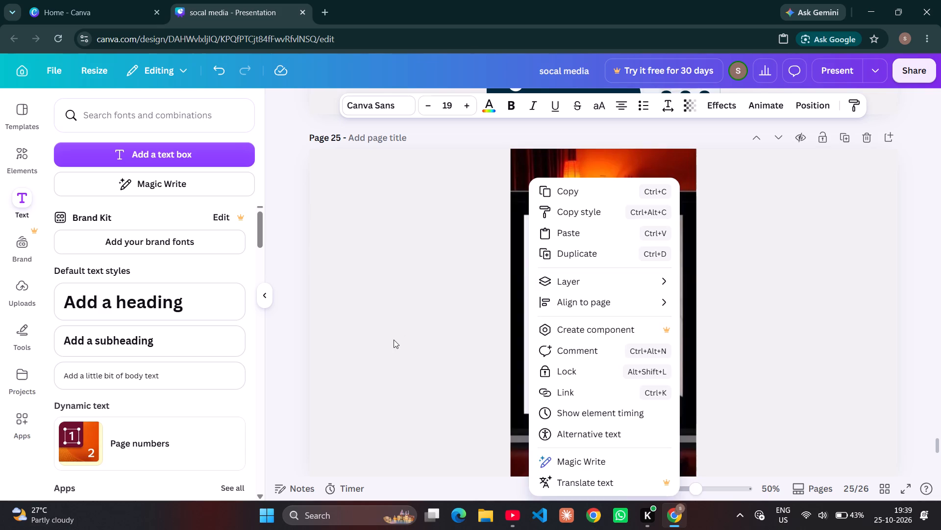
left_click(394, 340)
left_click(394, 340)
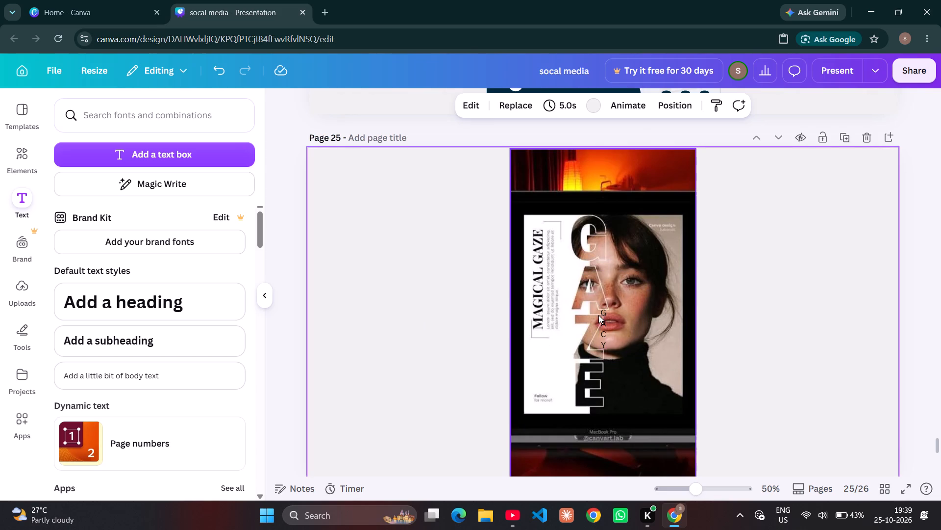
left_click(598, 315)
left_click(604, 316)
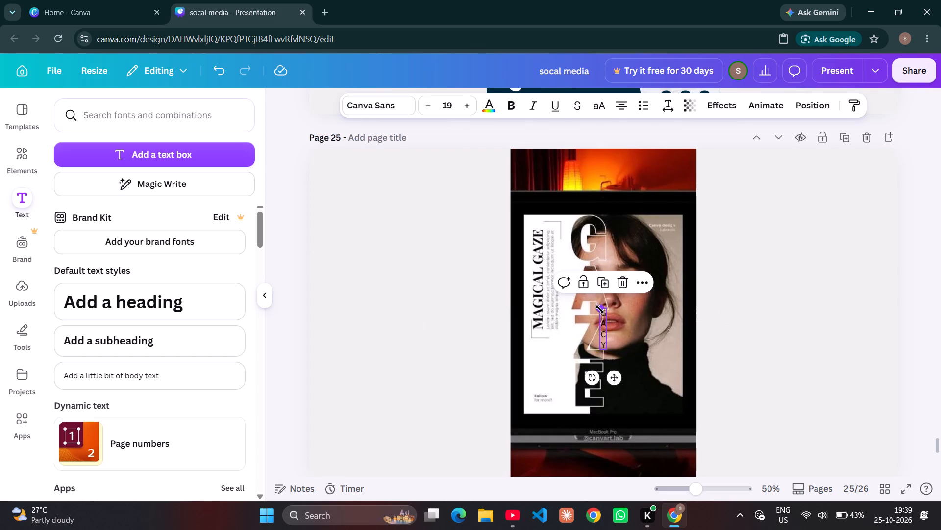
left_click_drag(600, 305, 538, 254)
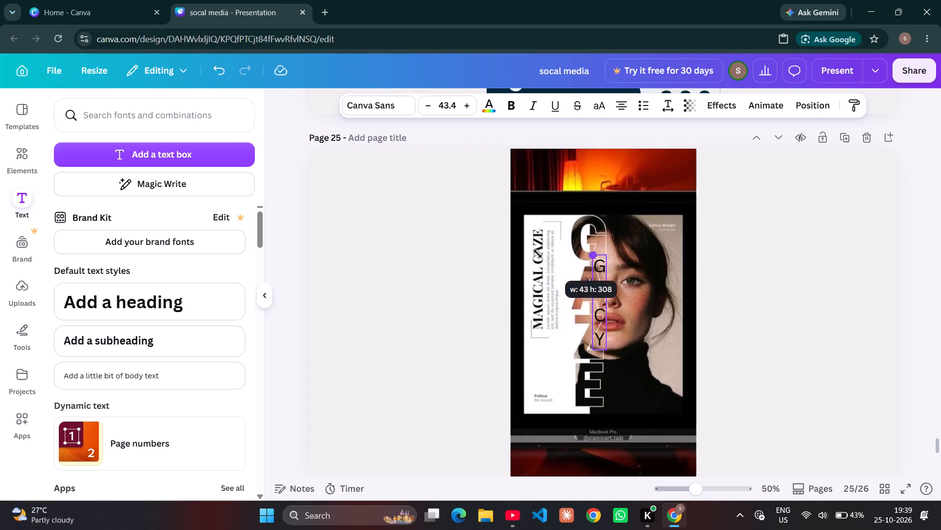
left_click_drag(538, 254, 496, 229)
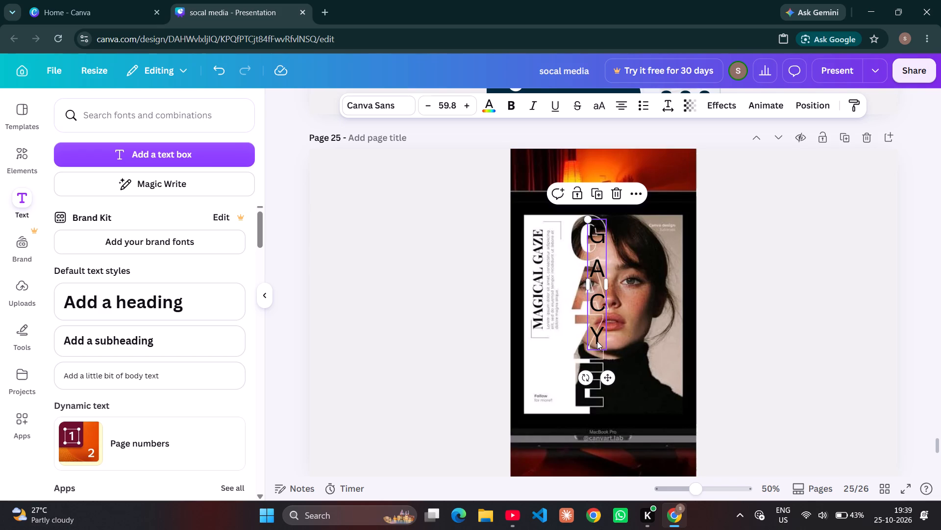
Move the stacked GACY text box from page 25 down onto page 26.
left_click_drag(610, 373, 621, 498)
scroll(724, 430, "down", 3)
scroll(722, 433, "up", 1)
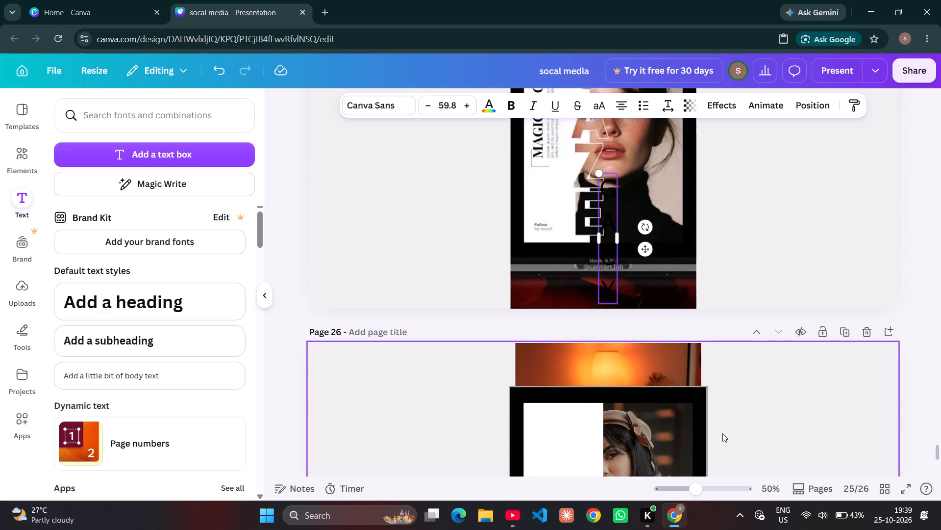
scroll(722, 433, "up", 1)
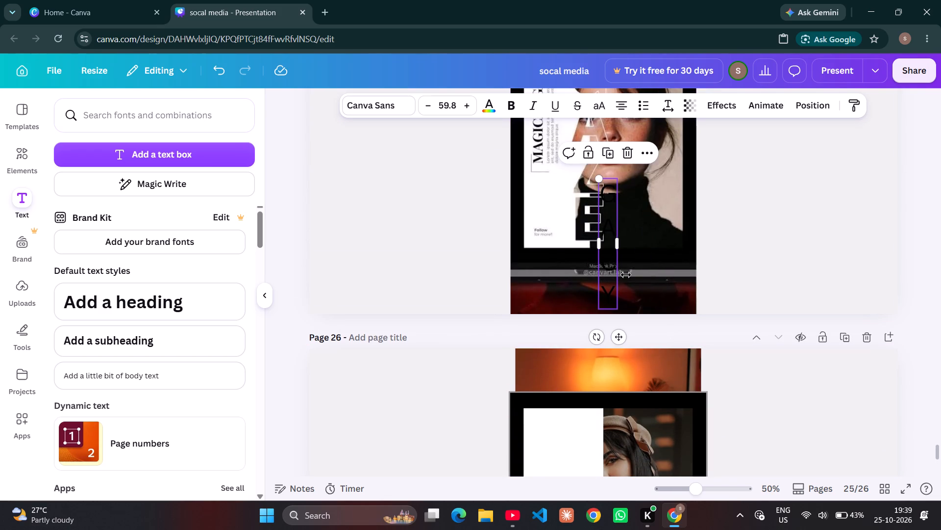
left_click_drag(620, 338, 620, 518)
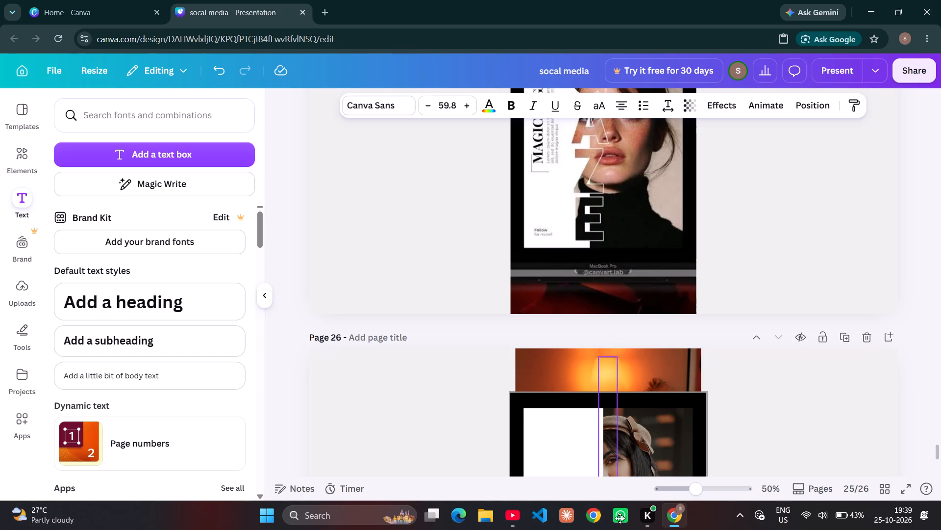
left_click_drag(620, 518, 619, 518)
scroll(724, 423, "down", 2)
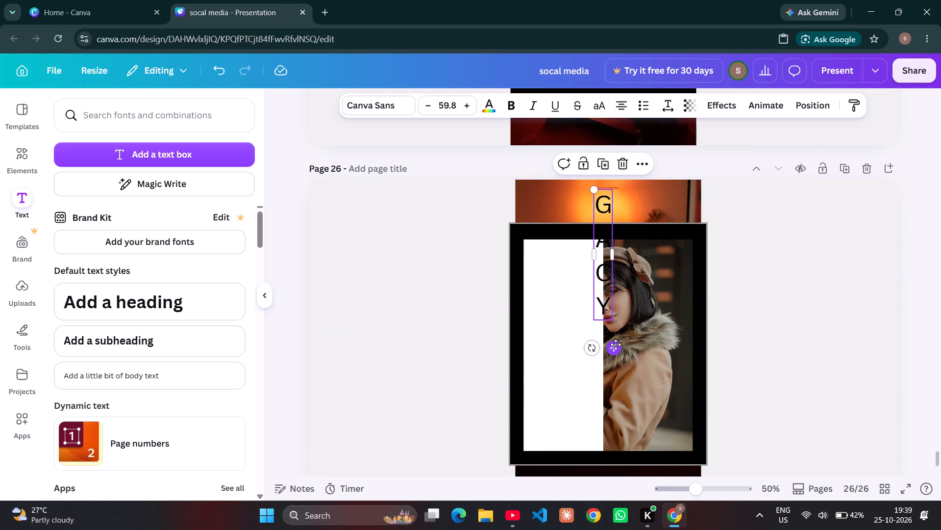
Position the GACY text within page 26's frame, over the seam between the white panel and the beret woman's photo.
right_click_drag(616, 344, 650, 448)
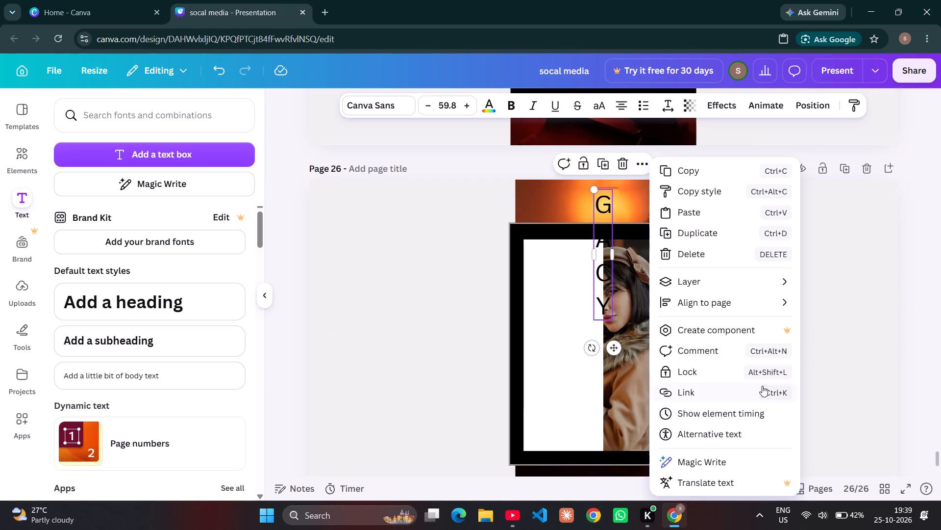
left_click(844, 366)
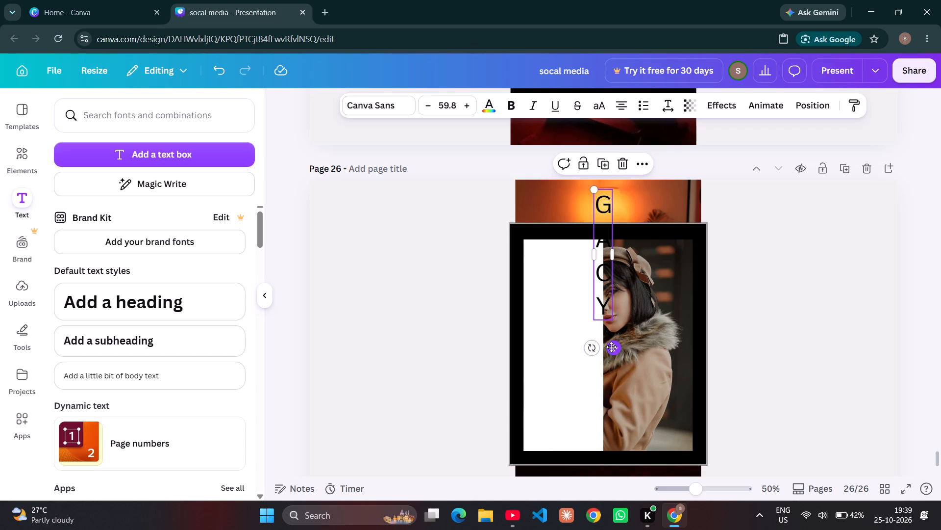
left_click_drag(611, 347, 625, 445)
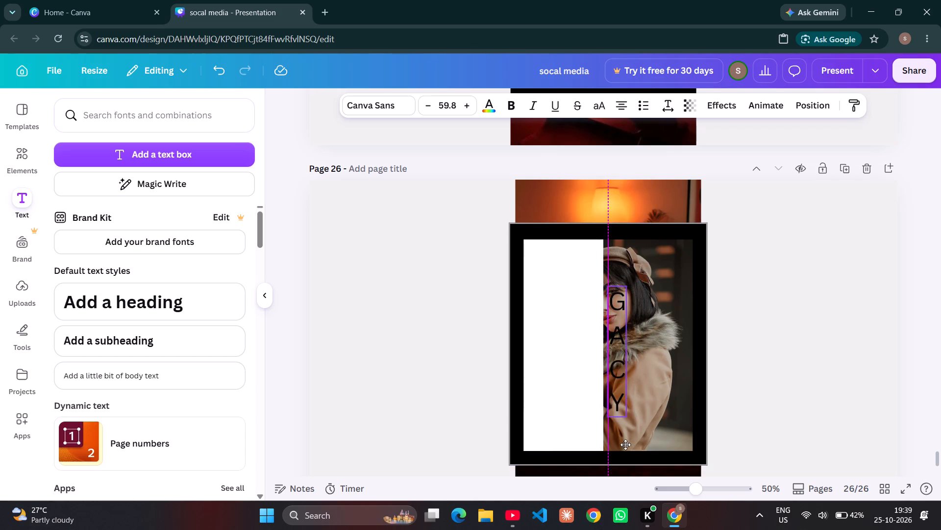
left_click_drag(625, 445, 616, 451)
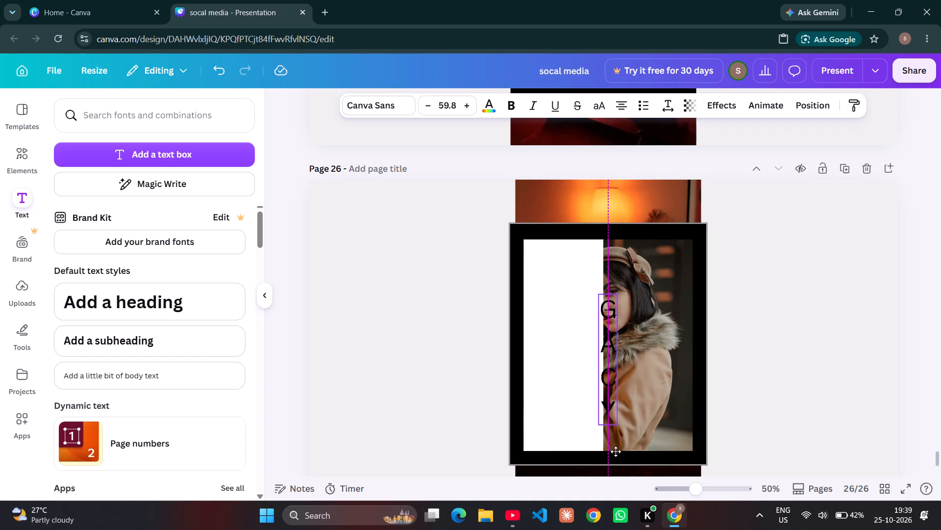
left_click_drag(616, 451, 616, 447)
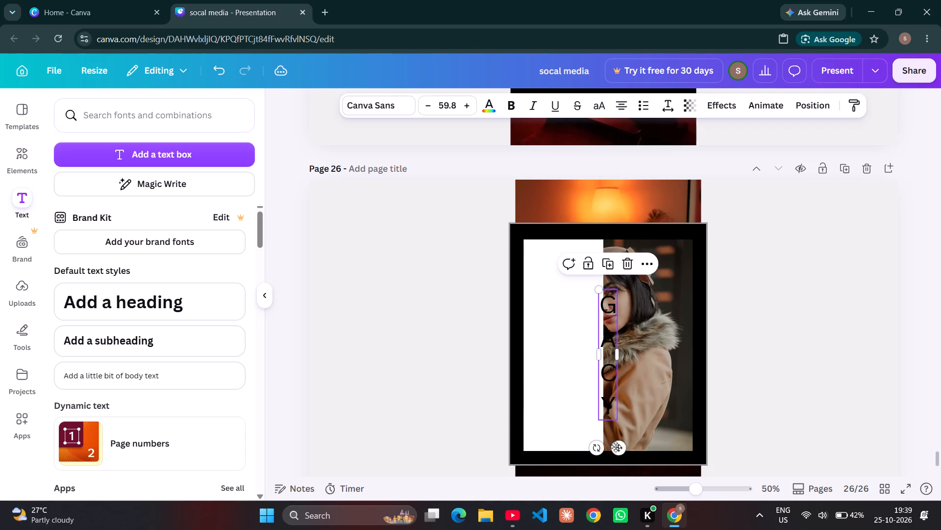
Increase the stacked GACY text's font size on page 26 to 81.8.
scroll(715, 398, "right", 2)
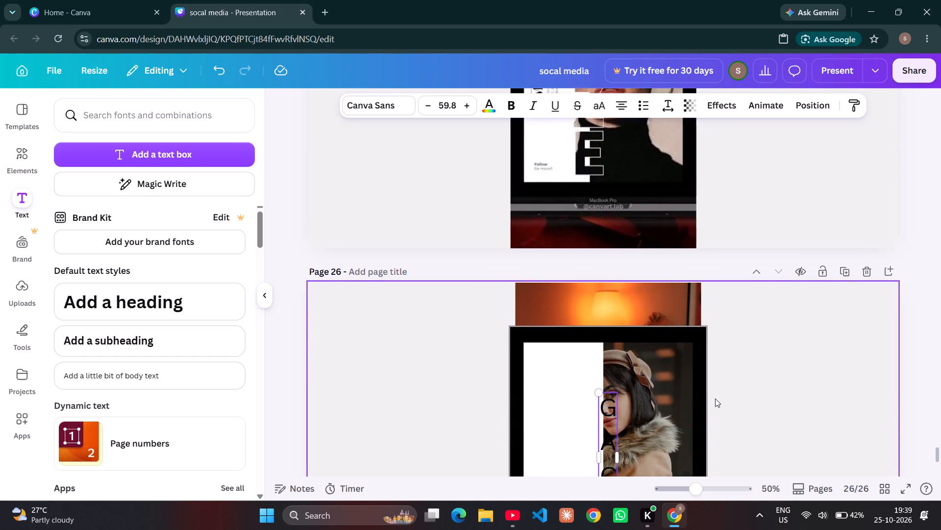
scroll(715, 398, "right", 1)
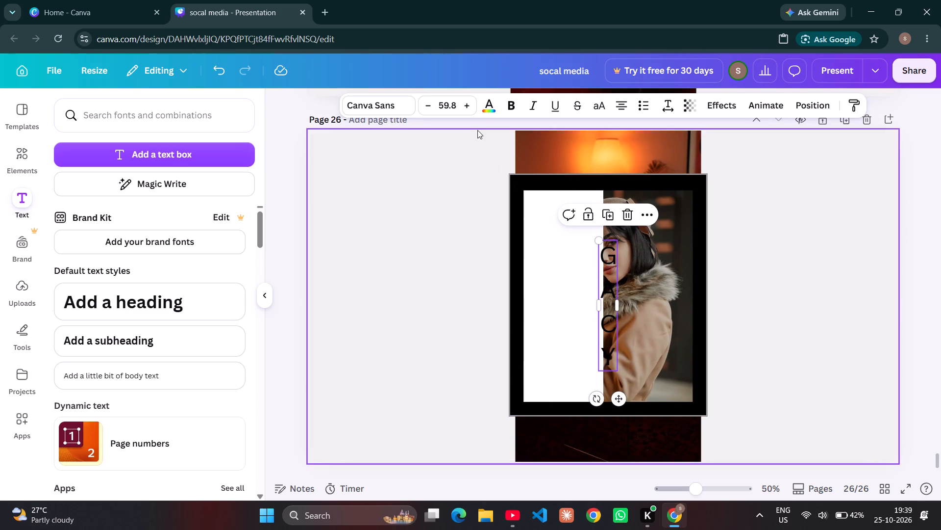
left_click(470, 104)
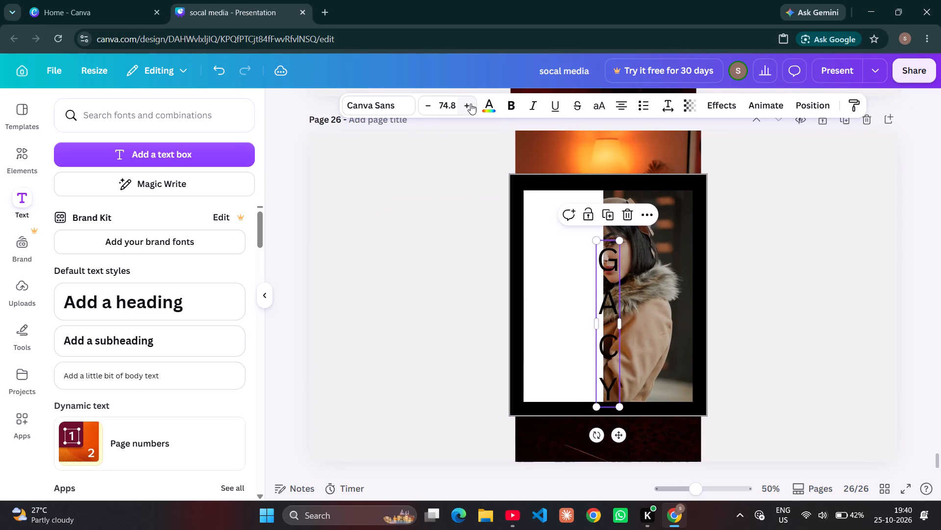
left_click(460, 225)
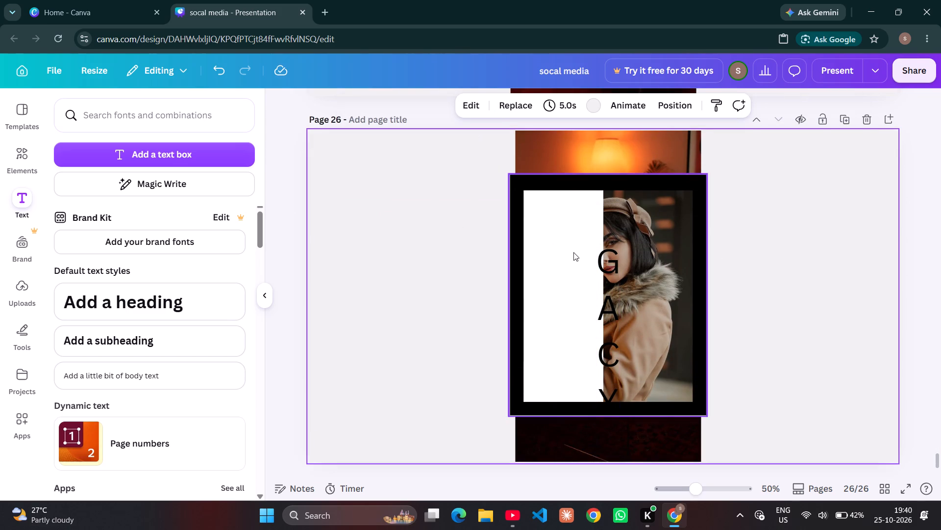
left_click(610, 314)
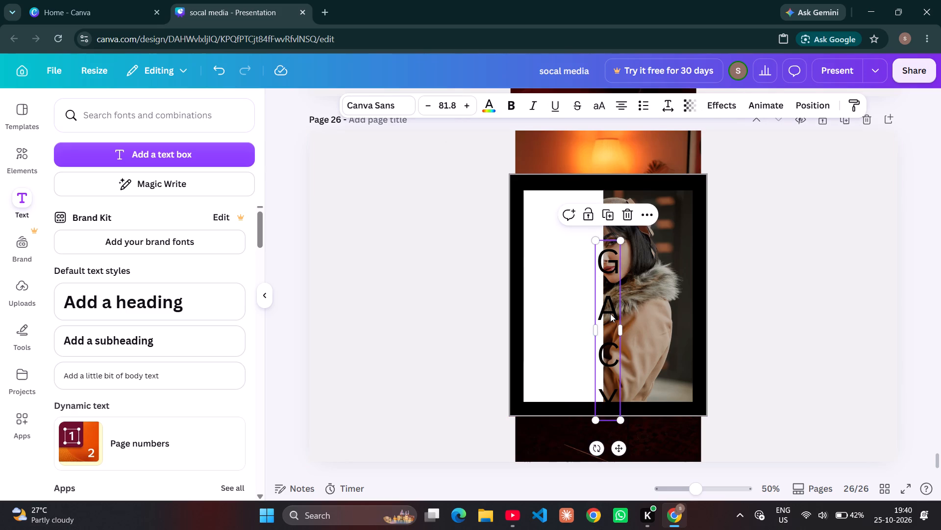
Undo the latest font-size increases on the GACY text back to 71.8.
key("ctrl+z")
key("ctrl+z")
key("ctrl+z")
key("ctrl+z")
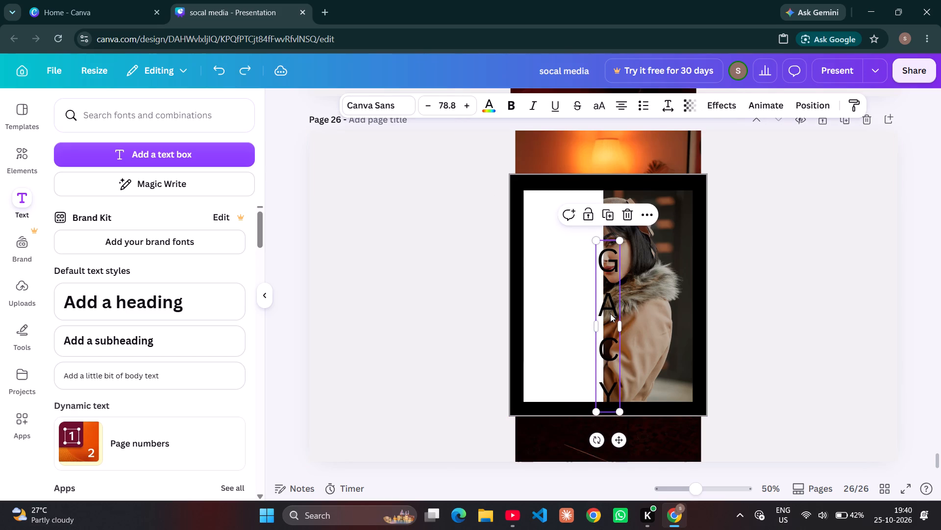
key("ctrl+z")
key("ctrl+z")
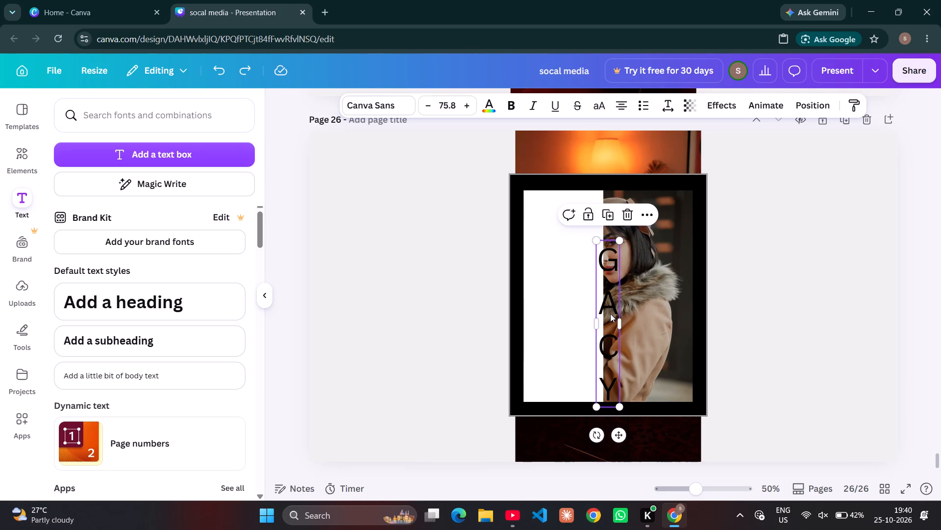
key("ctrl+z")
key("ctrl+z")
key("ctrl+z")
key("ctrl+z")
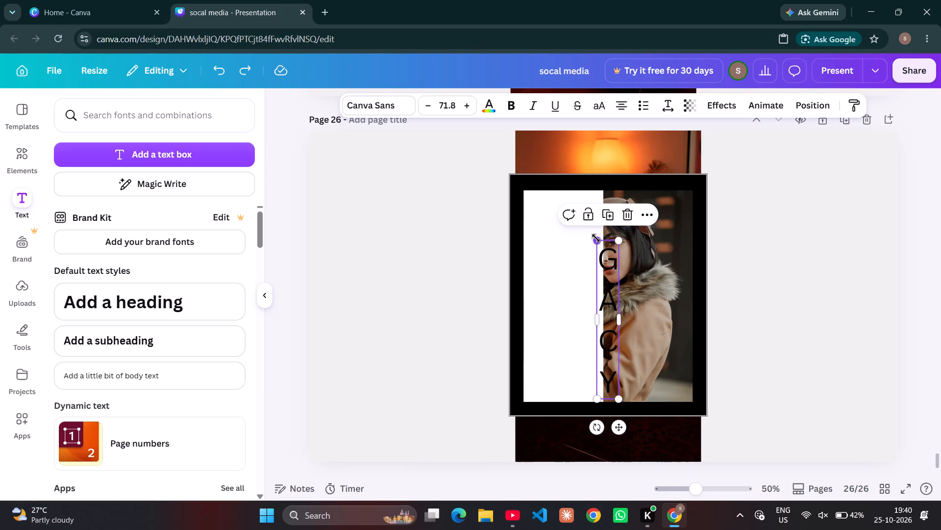
Scale up the GACY text from its upper corner to a font size of about 91.5, nearly spanning the white panel's height.
left_click_drag(596, 238, 567, 187)
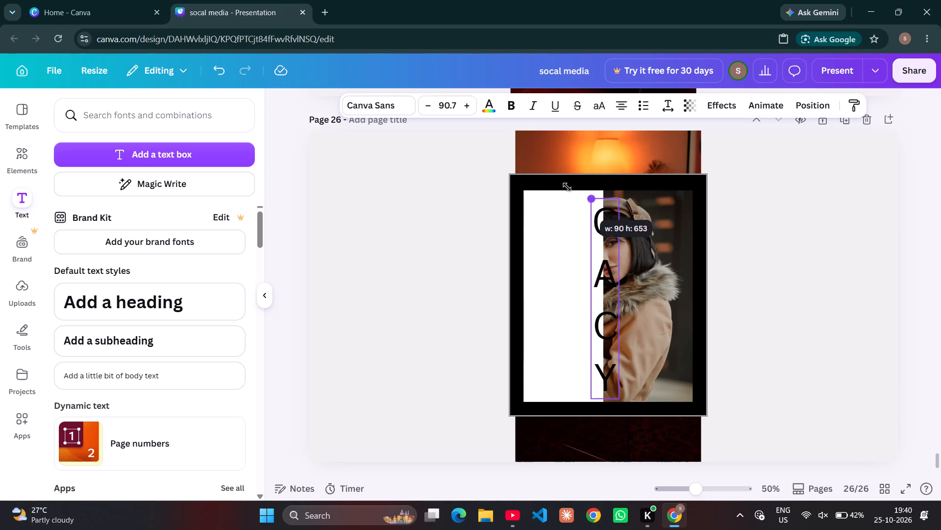
left_click_drag(567, 187, 559, 199)
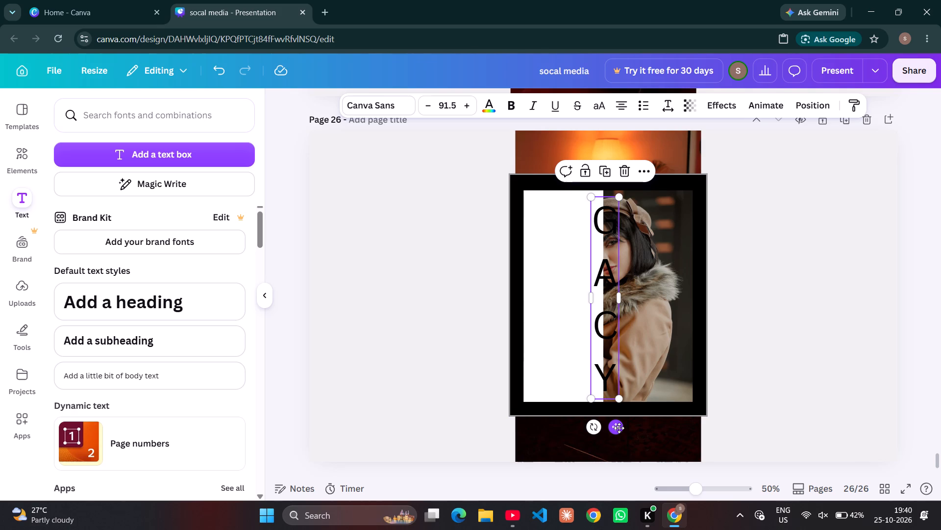
Centre the GACY text vertically on page 26, with its letters straddling the seam between the white panel and photo.
left_click_drag(619, 428, 613, 428)
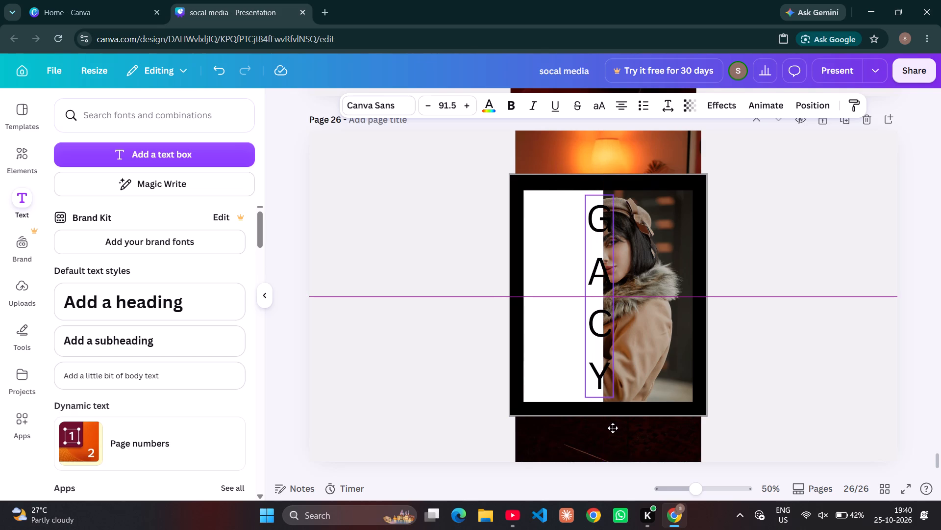
left_click_drag(613, 428, 614, 428)
left_click_drag(614, 428, 614, 428)
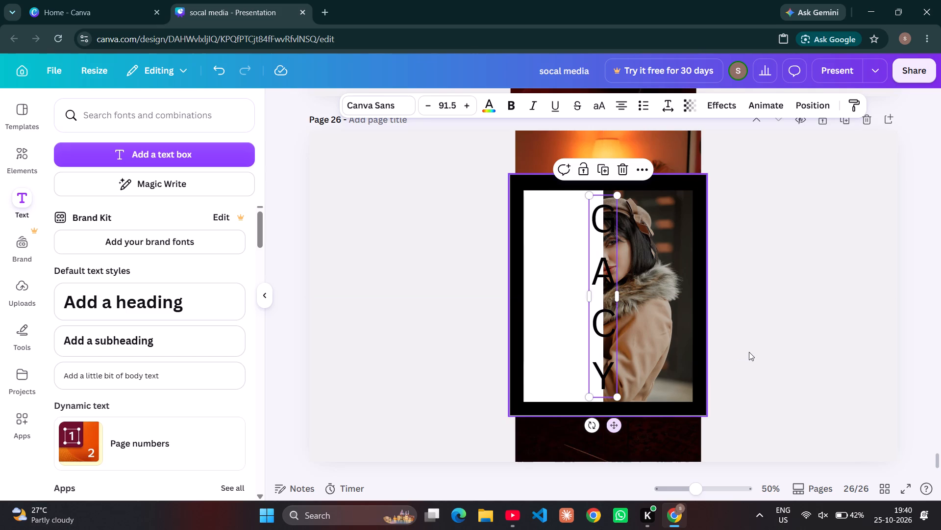
left_click(749, 352)
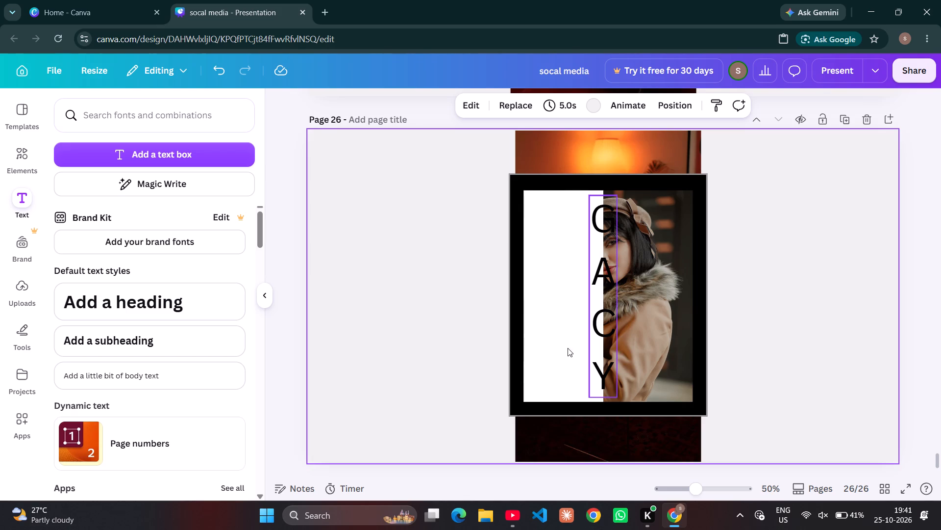
Compare the stacked GACY lettering on page 26 with the large vertical lettering of page 25's "Magical Gaze" reference poster.
left_click(604, 346)
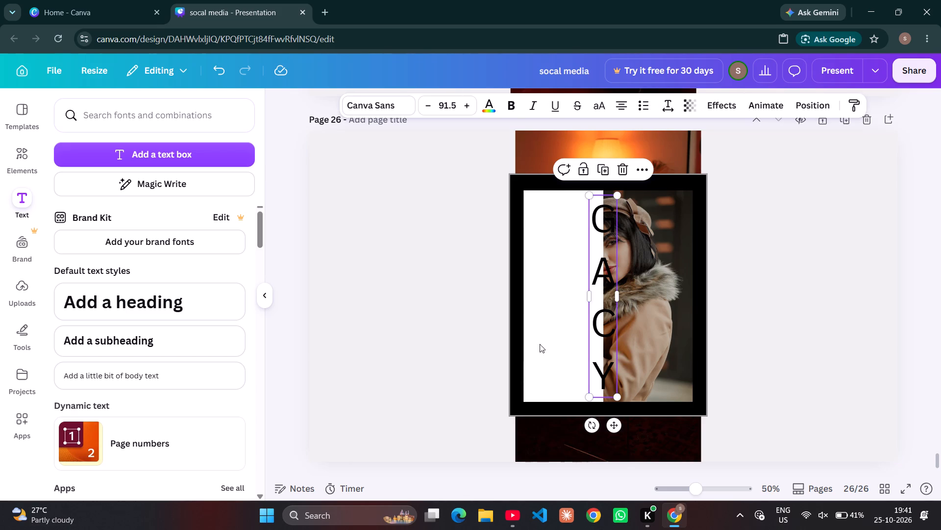
left_click(463, 334)
scroll(463, 334, "up", 3)
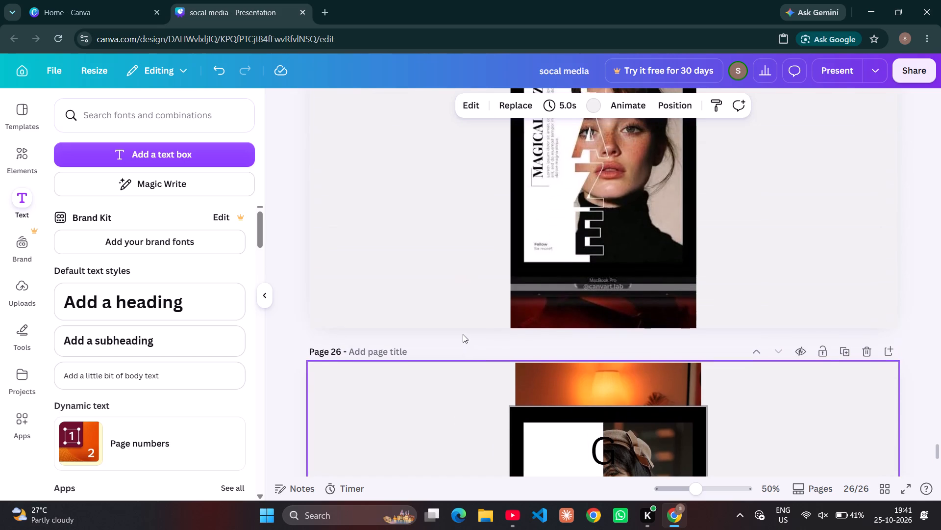
scroll(463, 334, "up", 2)
scroll(463, 334, "down", 4)
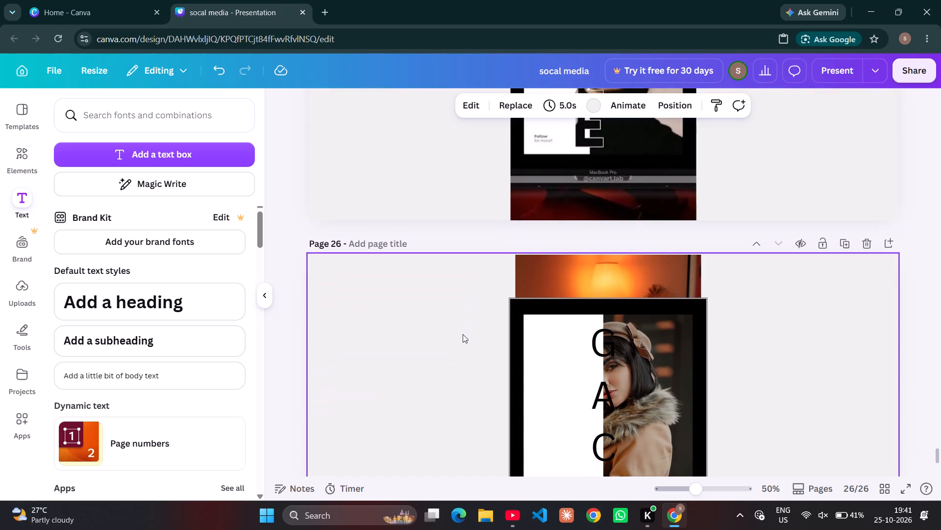
scroll(463, 334, "down", 1)
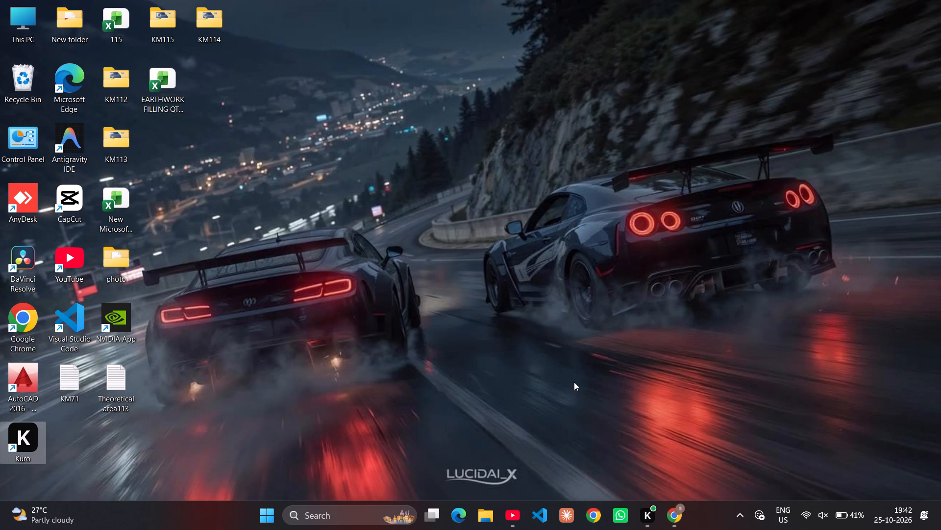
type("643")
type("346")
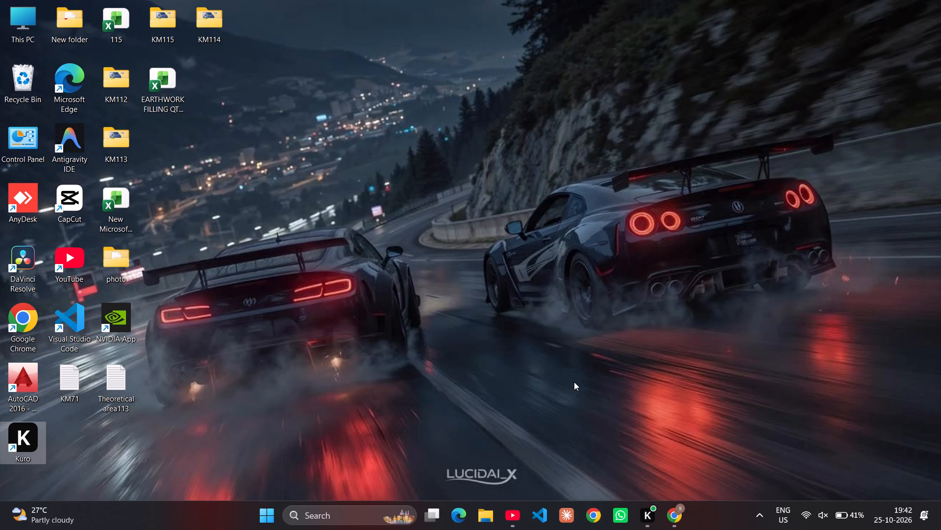
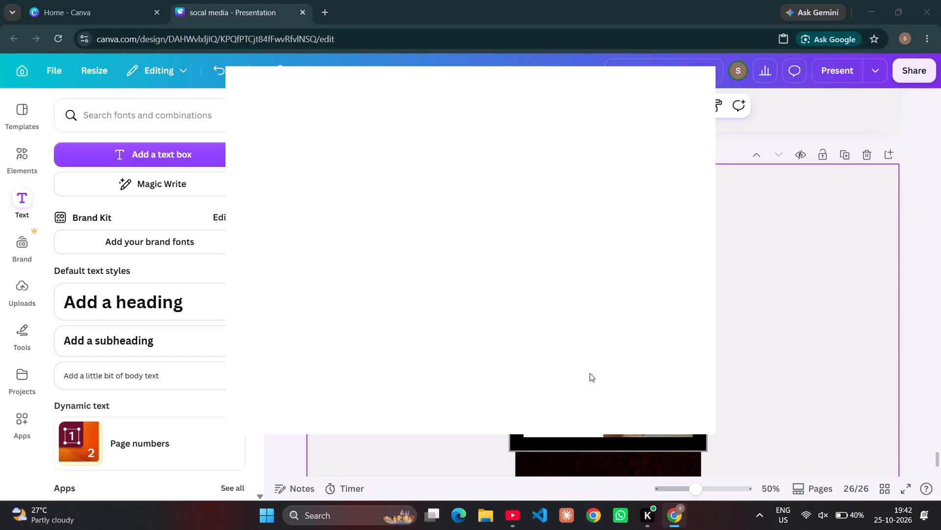
Compare the stacked GACY text on page 26 with the see-through outlined vertical lettering on page 25's reference poster.
left_click(829, 333)
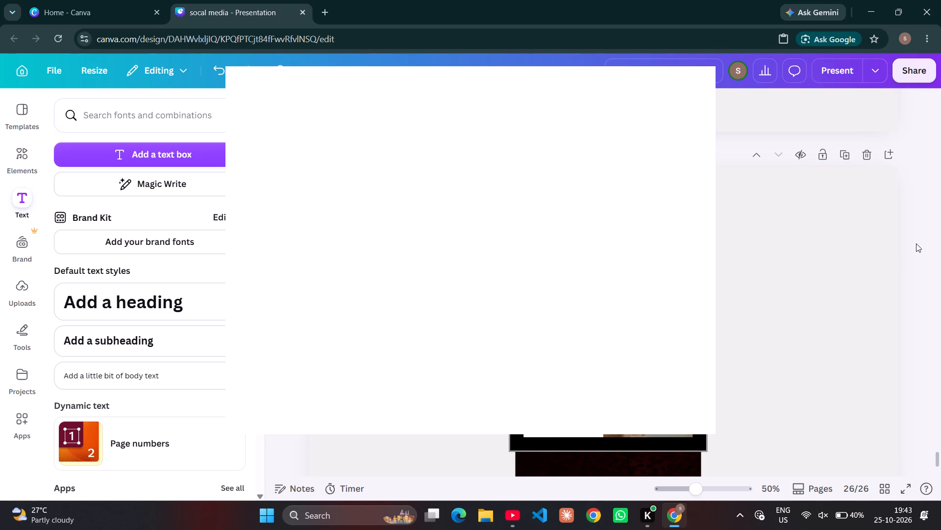
left_click(890, 264)
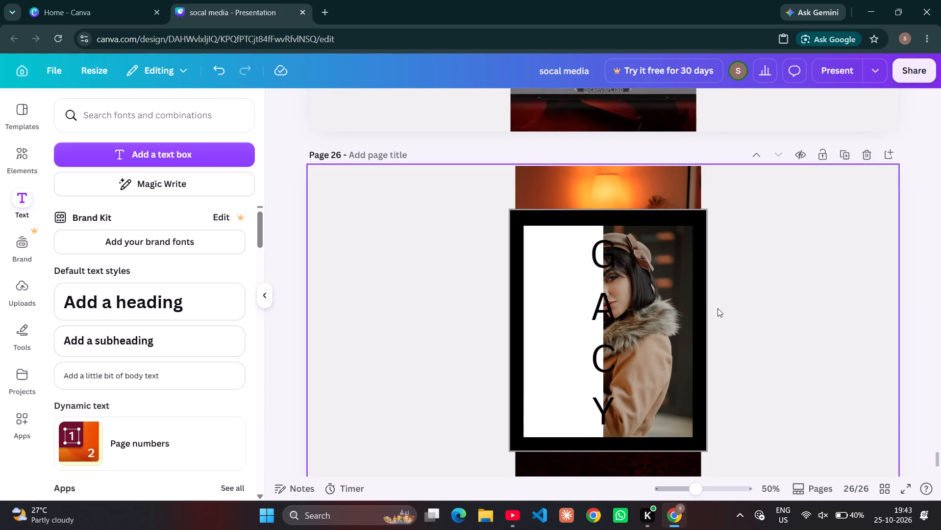
left_click(608, 328)
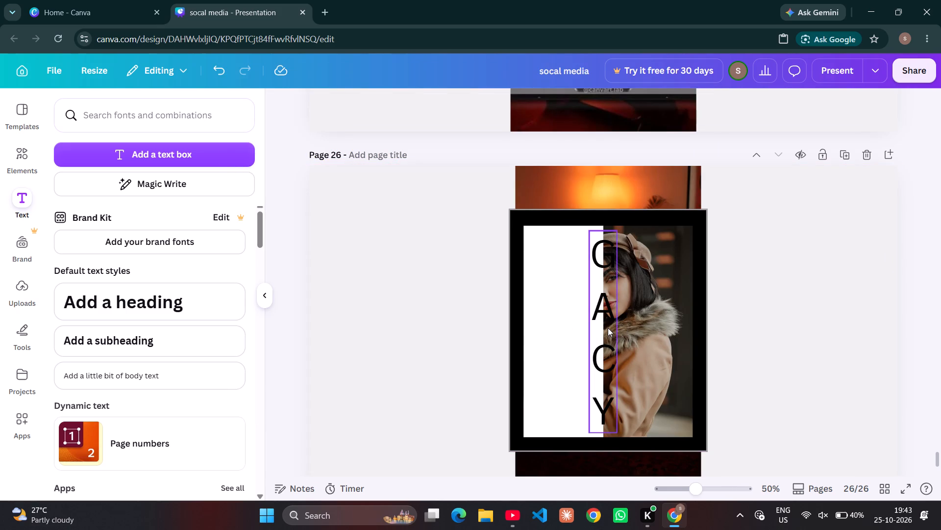
left_click(768, 350)
scroll(768, 350, "up", 3)
scroll(768, 350, "down", 1)
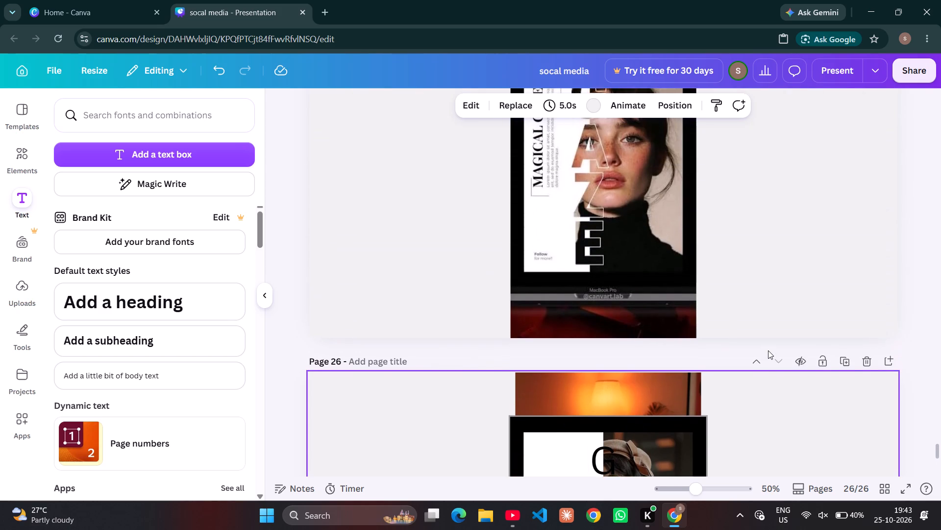
scroll(768, 350, "down", 2)
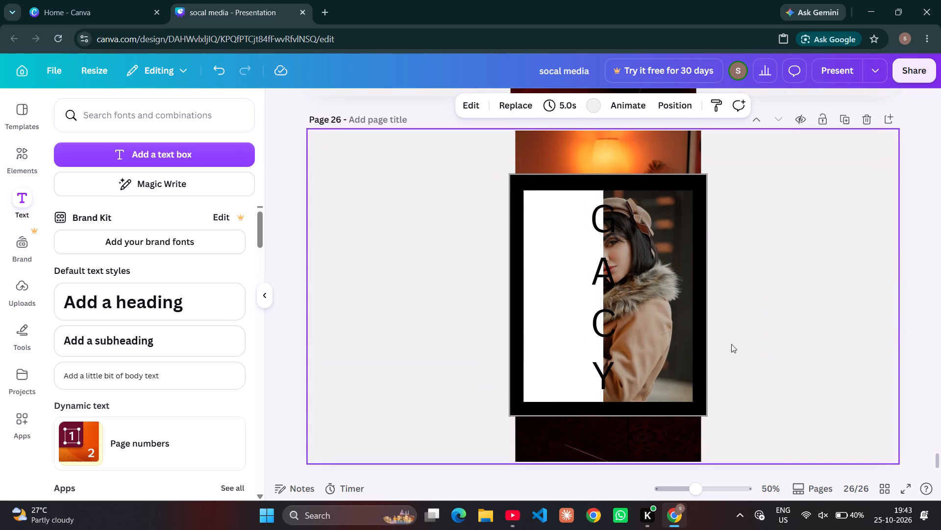
Search the fonts for "transprent" with page 26's GACY text selected.
left_click(605, 350)
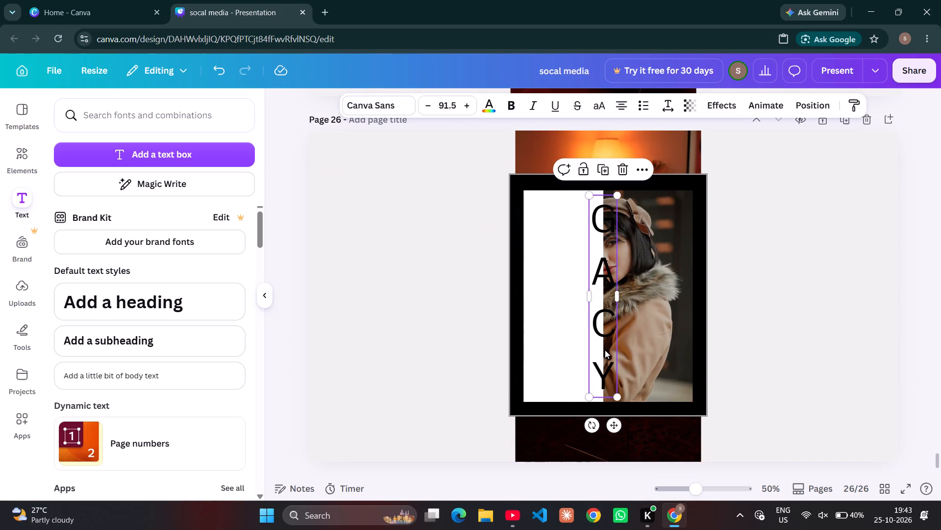
left_click(387, 101)
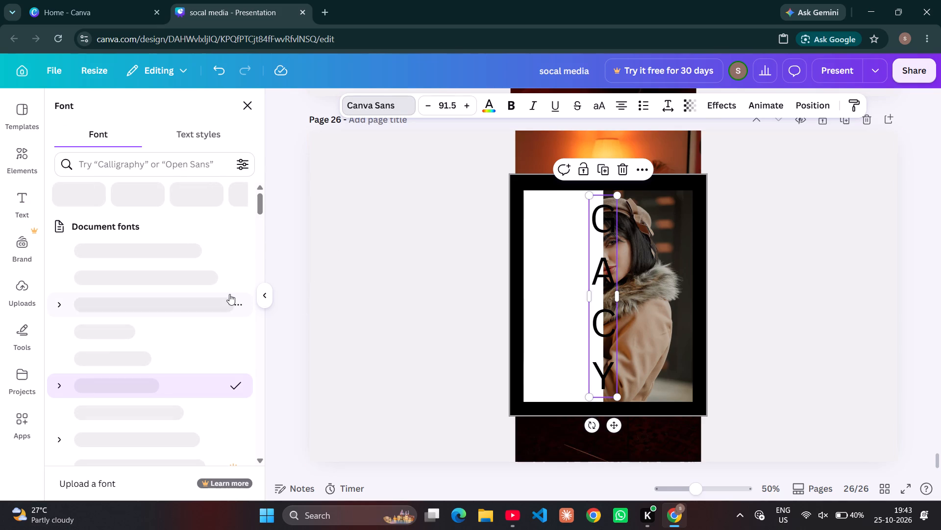
scroll(231, 321, "down", 1)
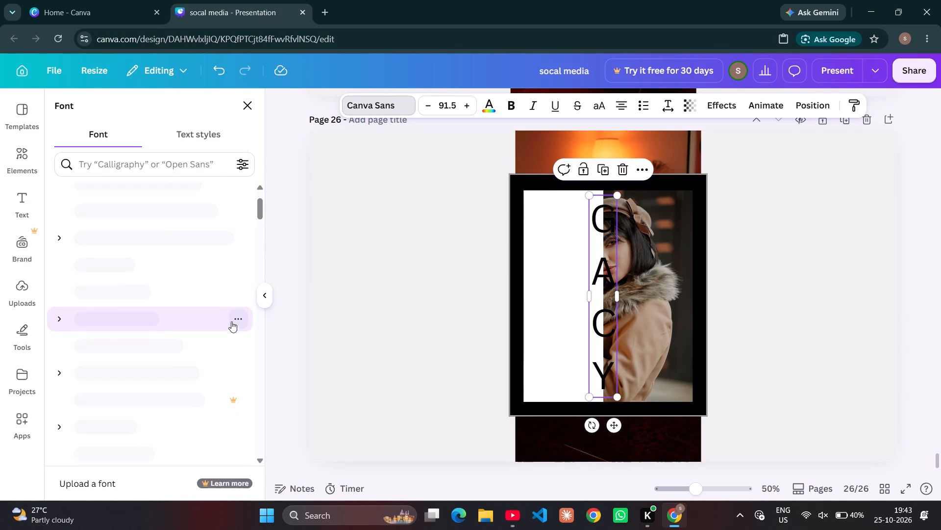
scroll(231, 321, "down", 2)
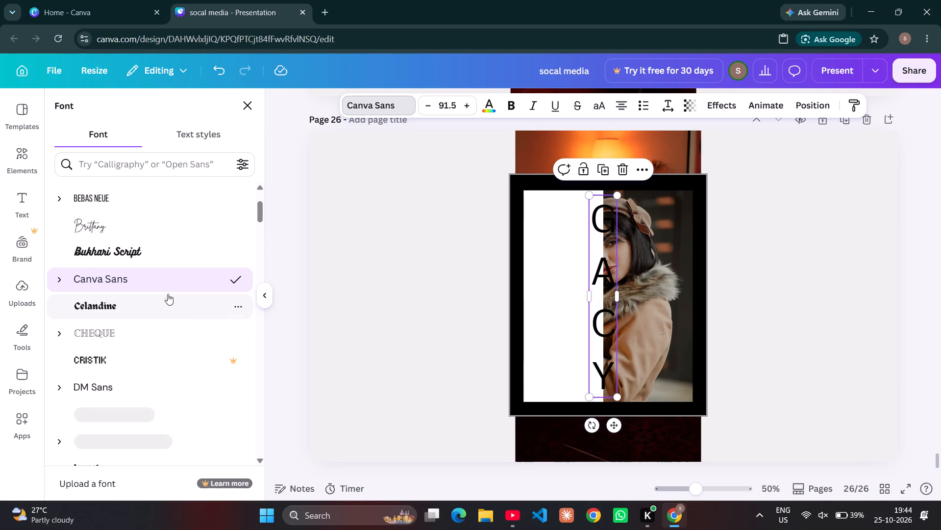
left_click(144, 163)
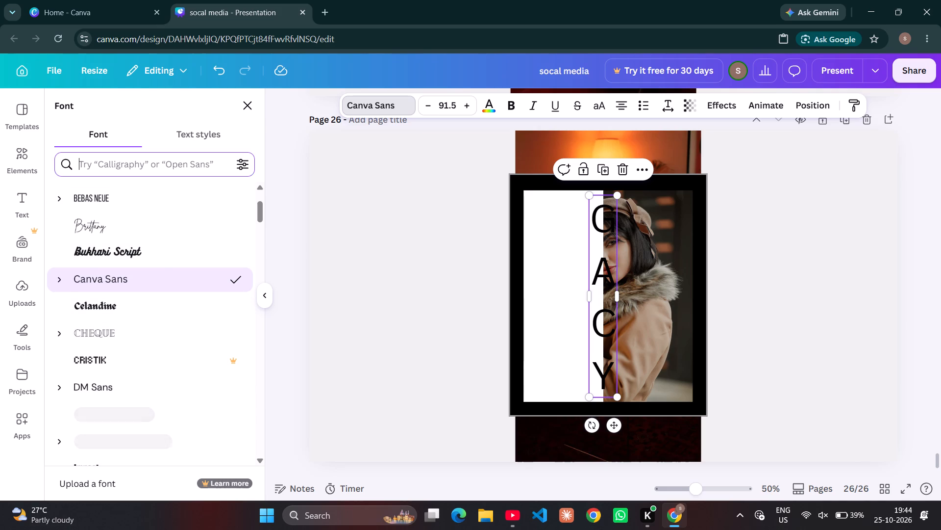
type("trens")
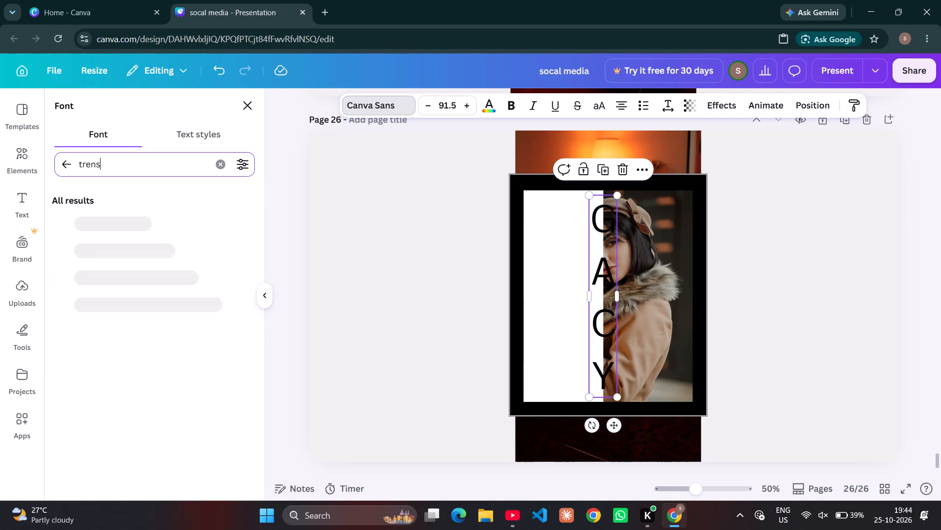
type("pr")
type("ent")
key("Left")
key("Left")
key("Left")
key("Left")
key("Left")
key("Left")
key("Left")
key("BackSpace")
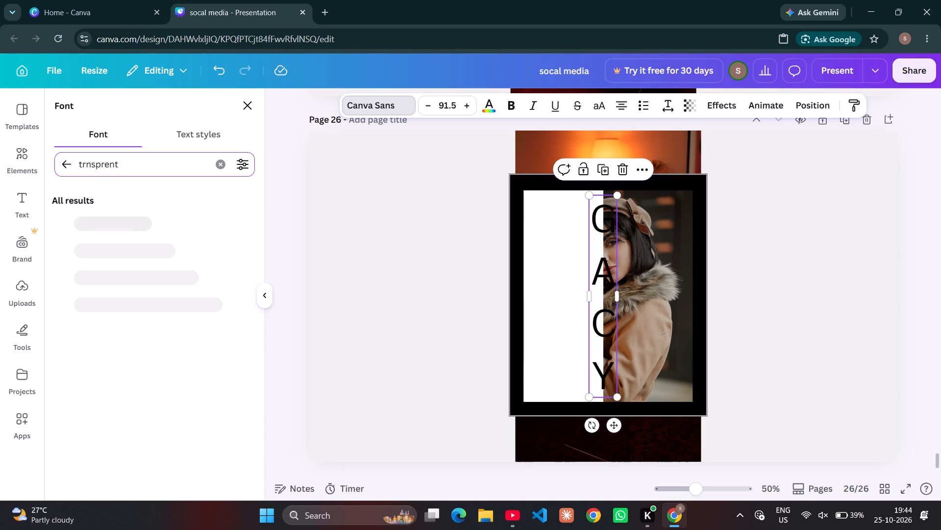
key("a")
key("Return")
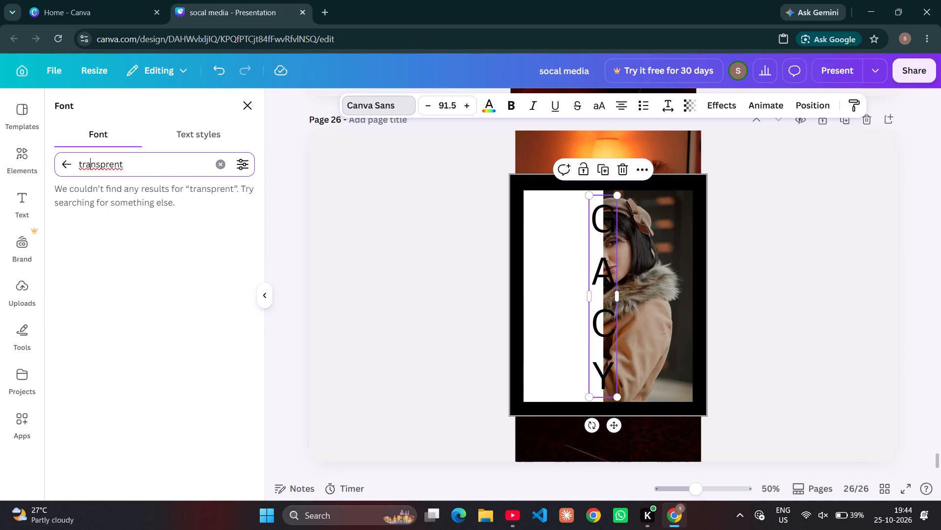
Search the fonts for "glass" instead and apply the Glassure font to the GACY text on page 26.
left_click(169, 168)
key("BackSpace")
key("BackSpace")
key("BackSpace")
key("BackSpace")
key("BackSpace")
key("BackSpace")
key("BackSpace")
key("BackSpace")
key("BackSpace")
key("BackSpace")
key("BackSpace")
key("BackSpace")
key("BackSpace")
key("BackSpace")
key("BackSpace")
key("BackSpace")
key("BackSpace")
key("BackSpace")
key("BackSpace")
key("BackSpace")
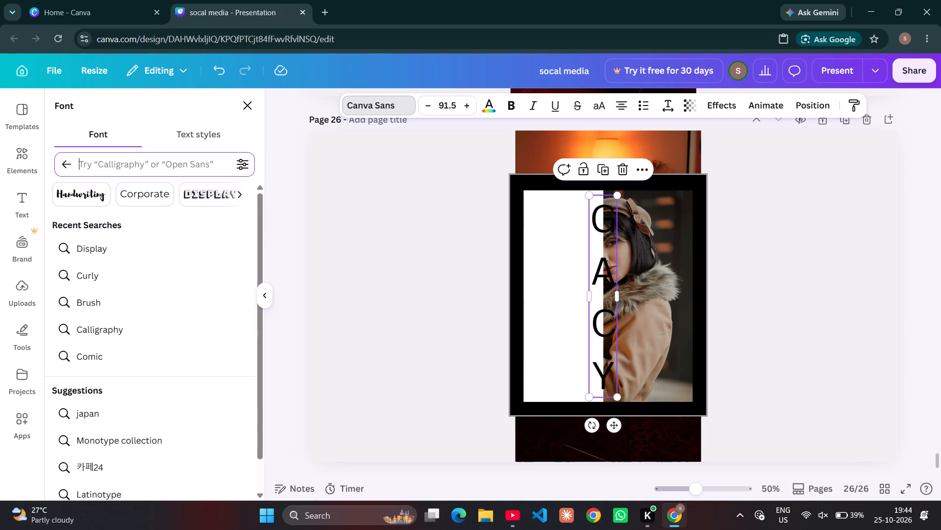
key("g")
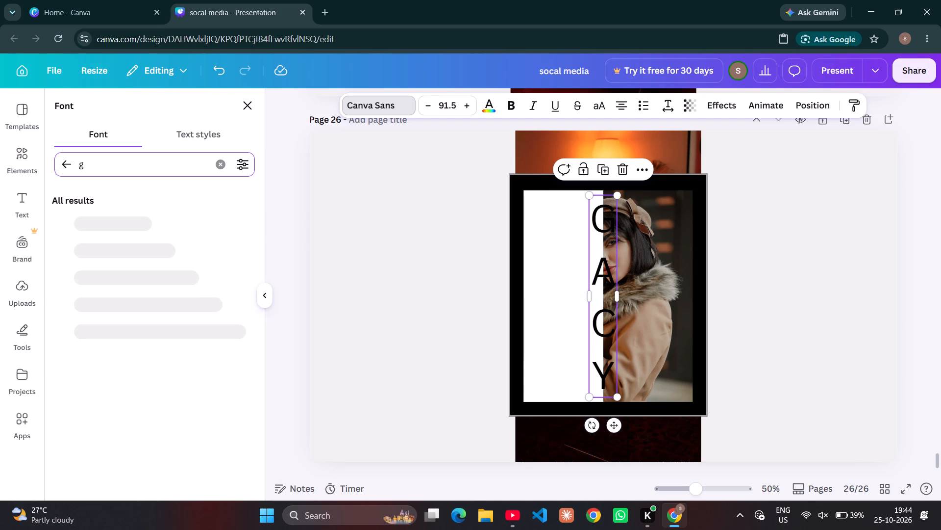
type("lass")
key("Return")
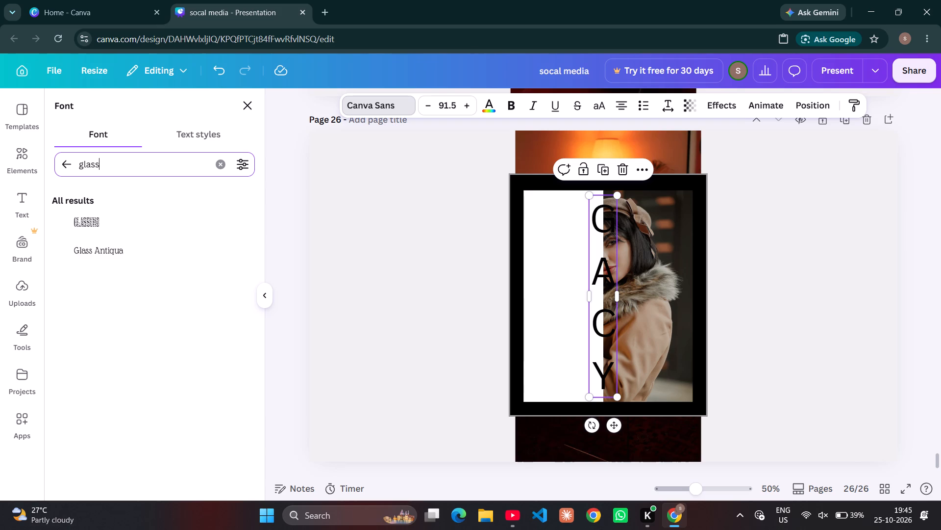
left_click(100, 219)
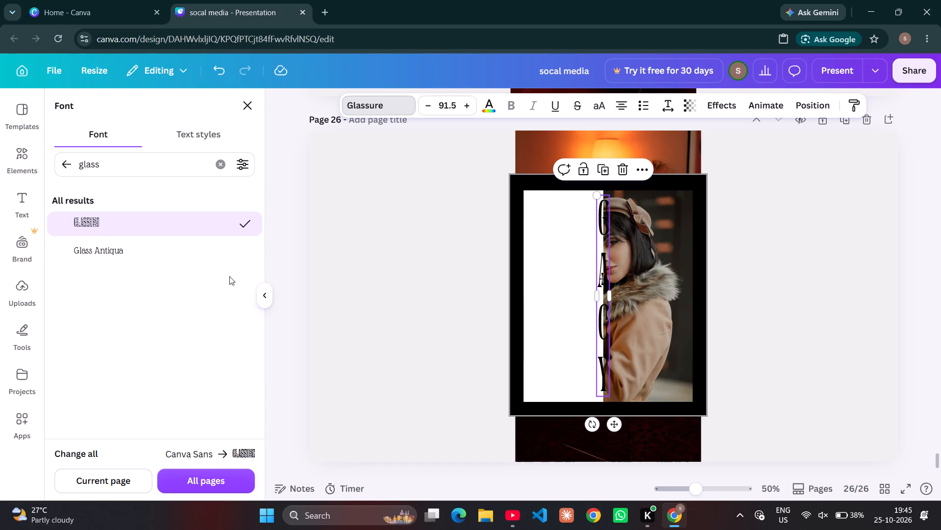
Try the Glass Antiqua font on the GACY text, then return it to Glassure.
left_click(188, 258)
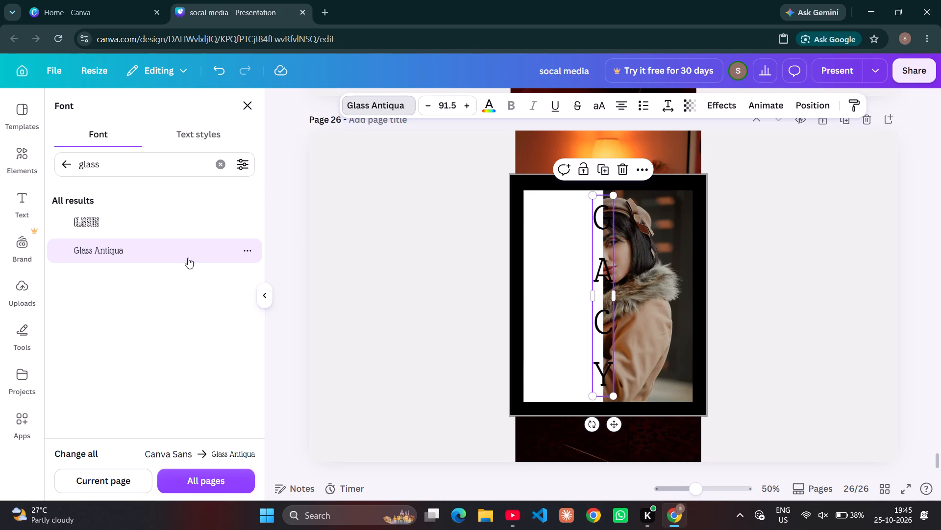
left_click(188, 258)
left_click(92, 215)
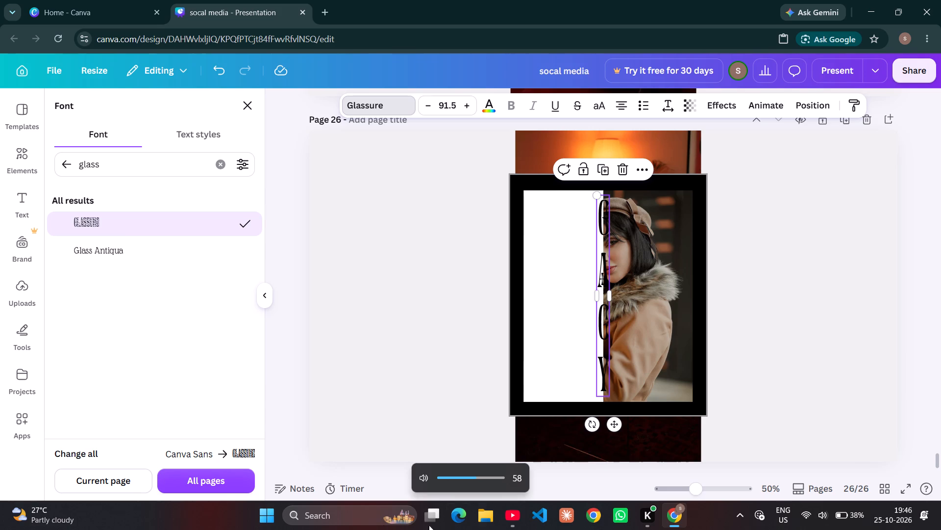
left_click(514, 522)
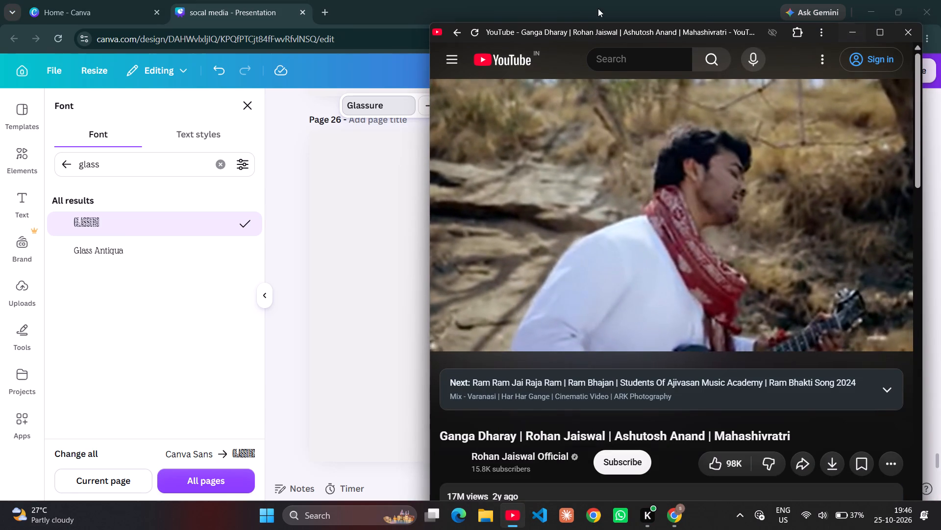
Switch to YouTube, play the "Instagram Trending Songs 2026" video from its home feed, and return to the page 26 design in Canva.
left_click(451, 30)
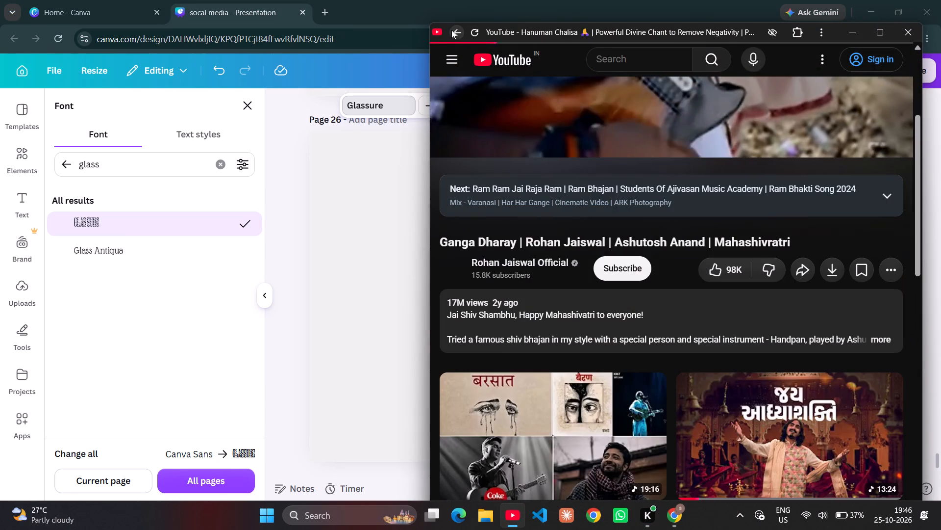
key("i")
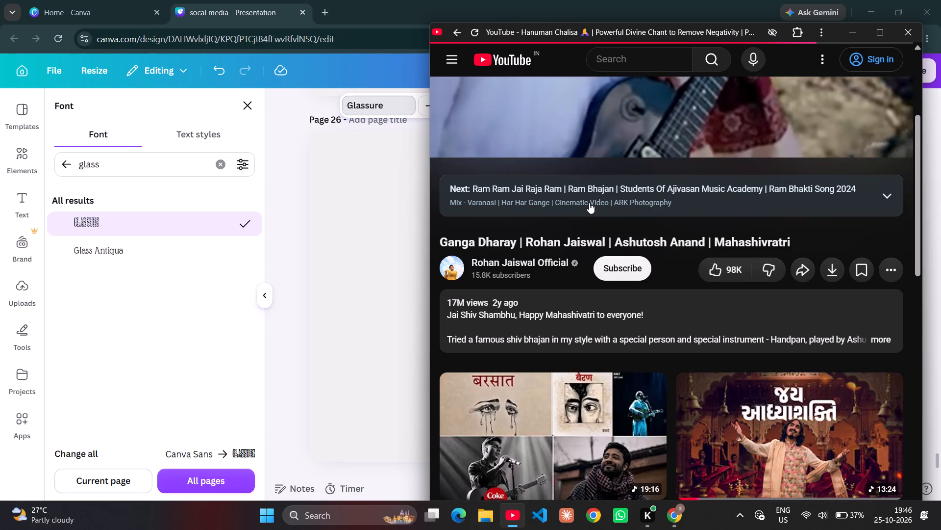
scroll(621, 238, "up", 12)
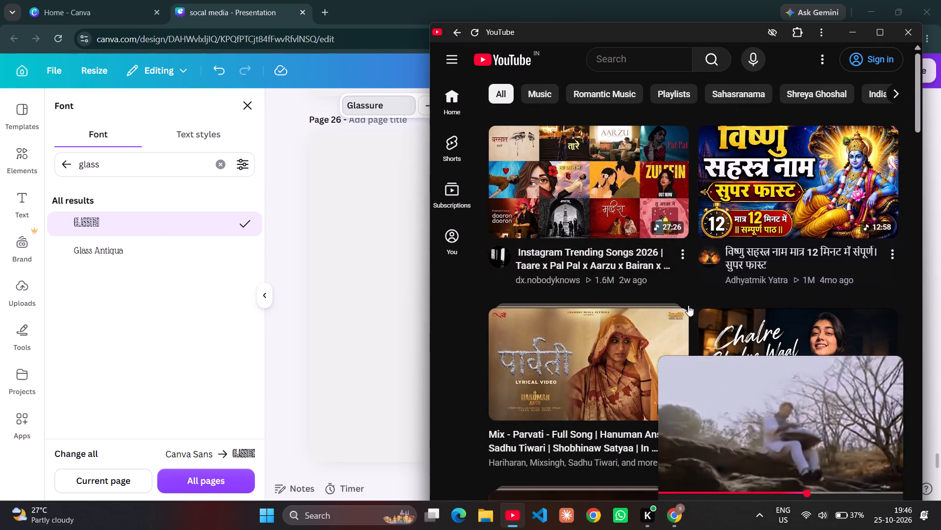
left_click(638, 218)
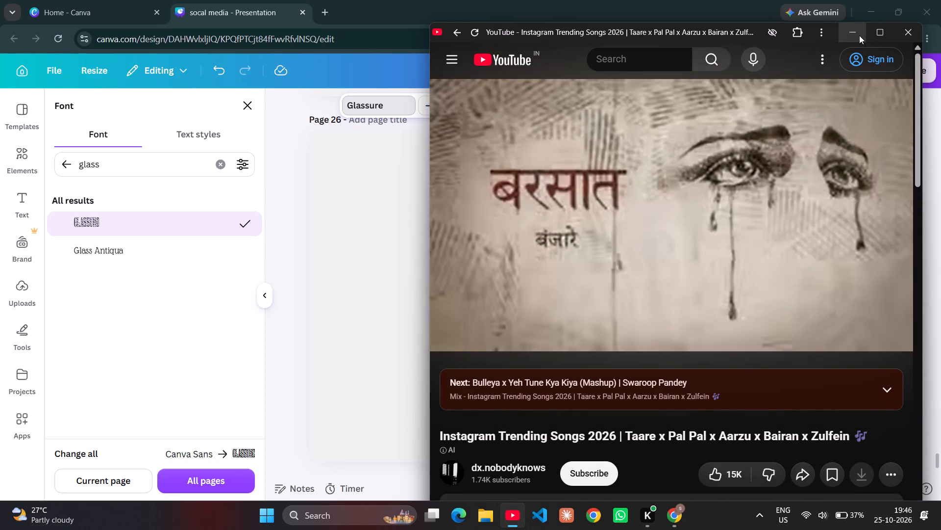
scroll(751, 425, "down", 3)
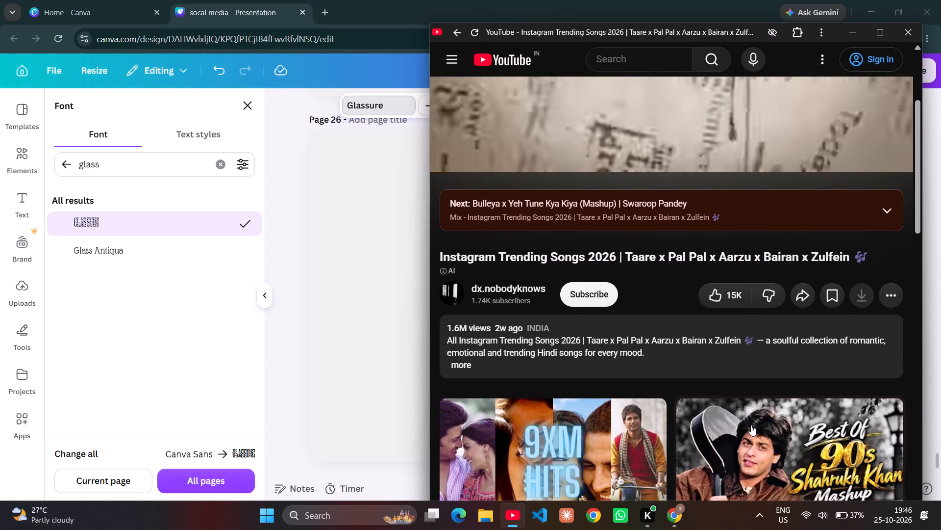
scroll(743, 472, "up", 4)
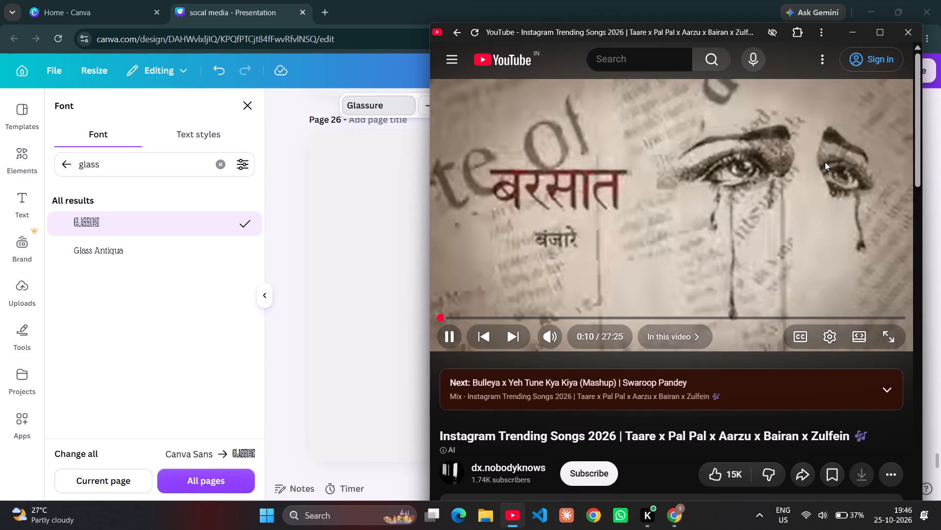
left_click(846, 29)
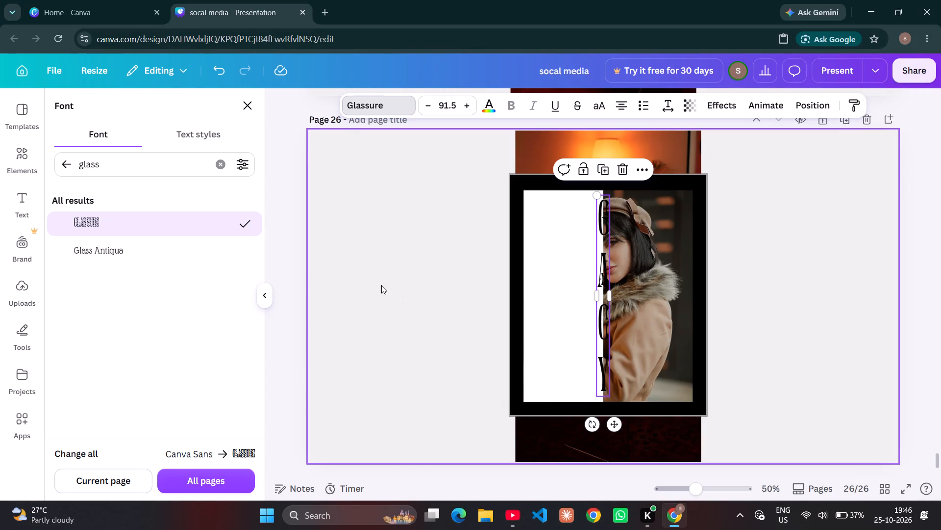
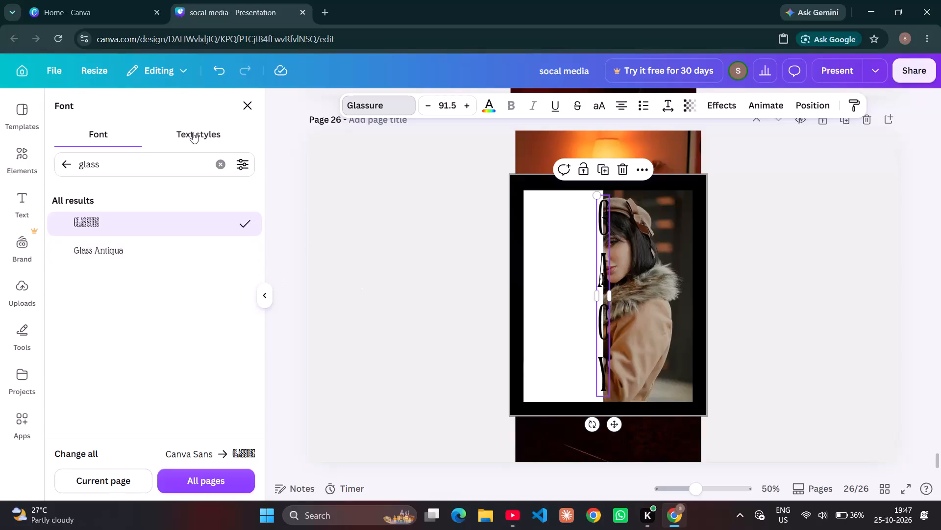
Clear the "glass" font search and filter the fonts to the Display style for the GACY text.
left_click(215, 164)
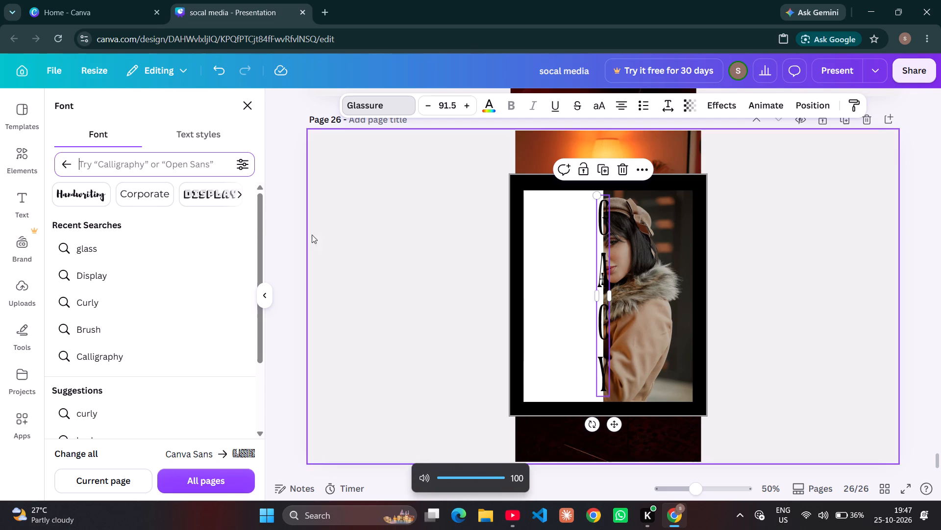
left_click(203, 188)
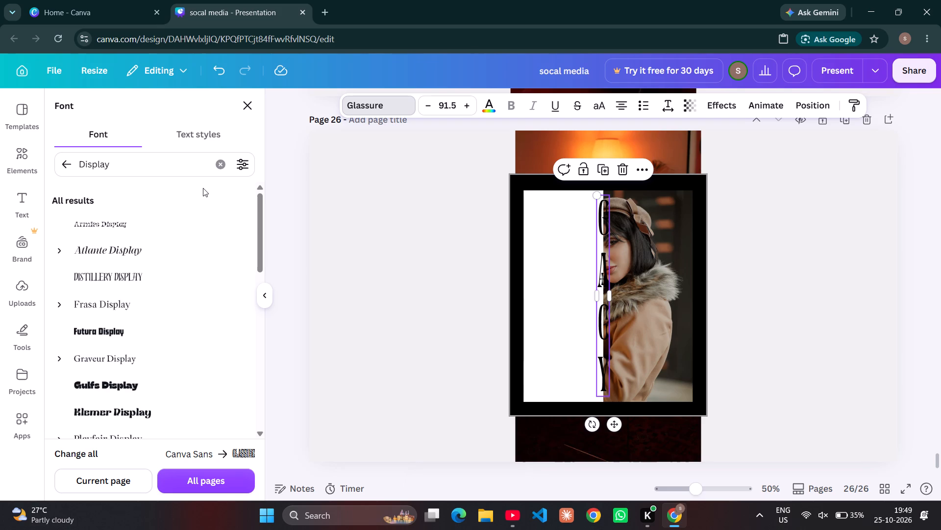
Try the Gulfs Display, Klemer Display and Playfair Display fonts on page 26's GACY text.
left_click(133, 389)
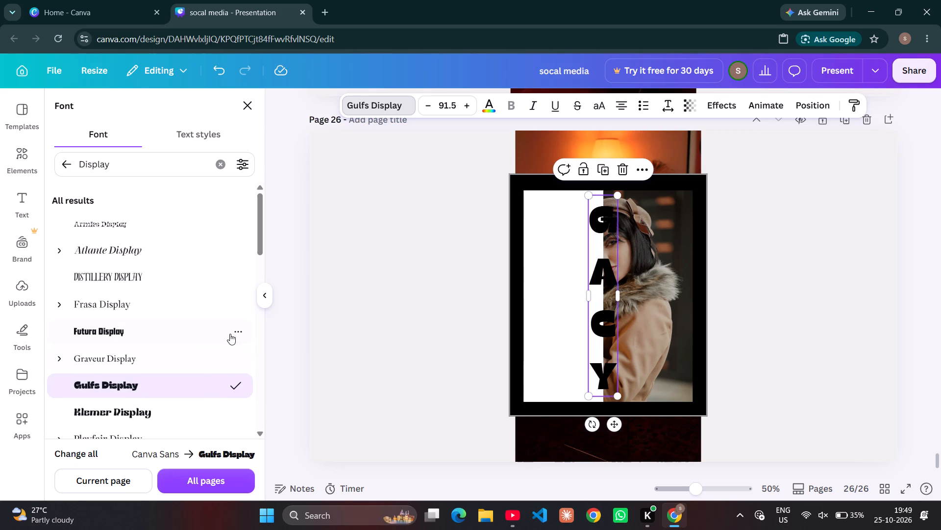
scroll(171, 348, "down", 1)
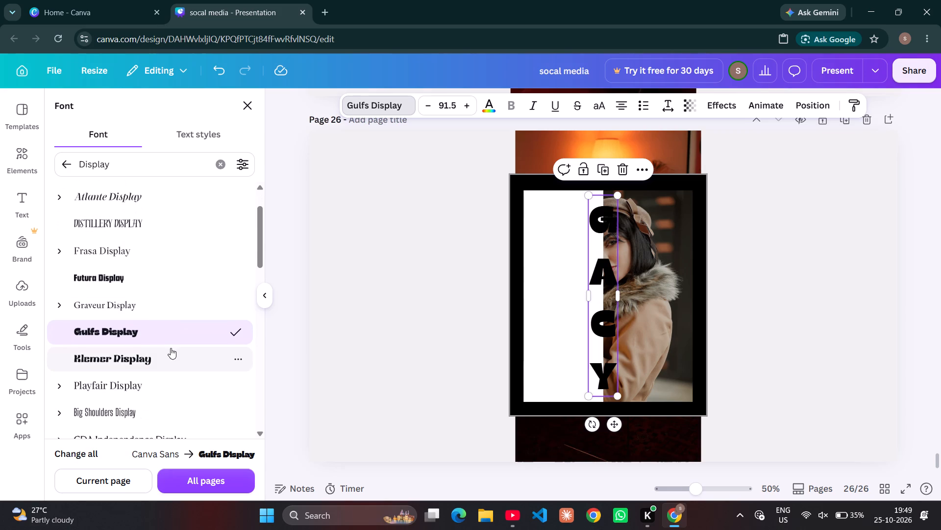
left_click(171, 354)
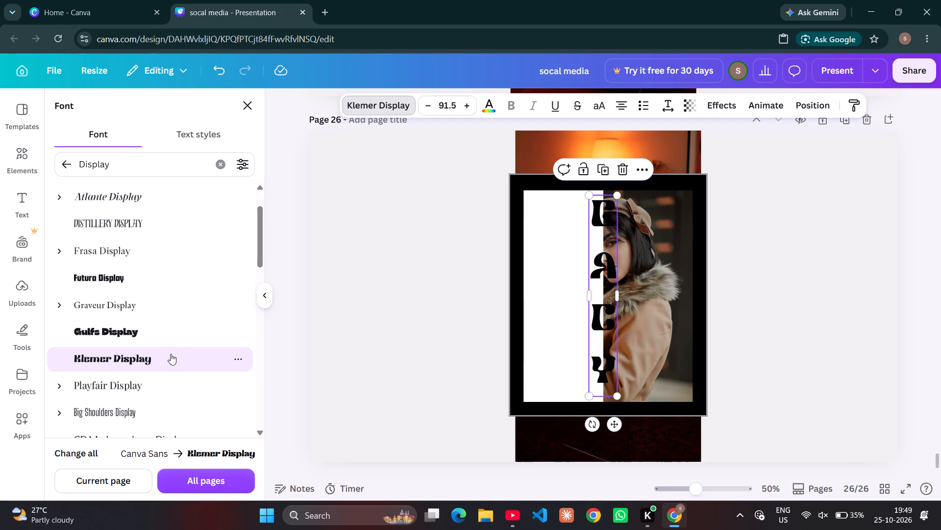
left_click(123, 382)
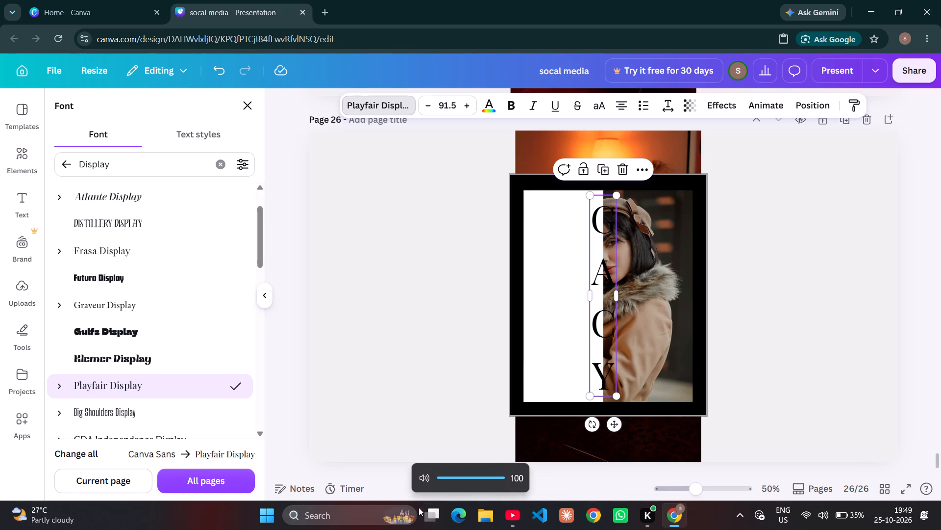
Switch to the YouTube window and look through the songs in the "Instagram Trending Songs 2026" mix playlist.
left_click(519, 518)
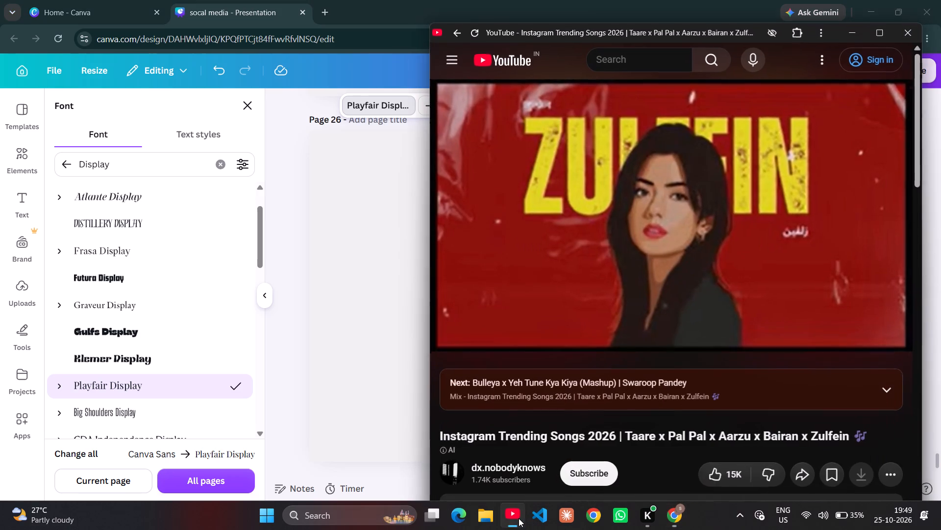
left_click(625, 394)
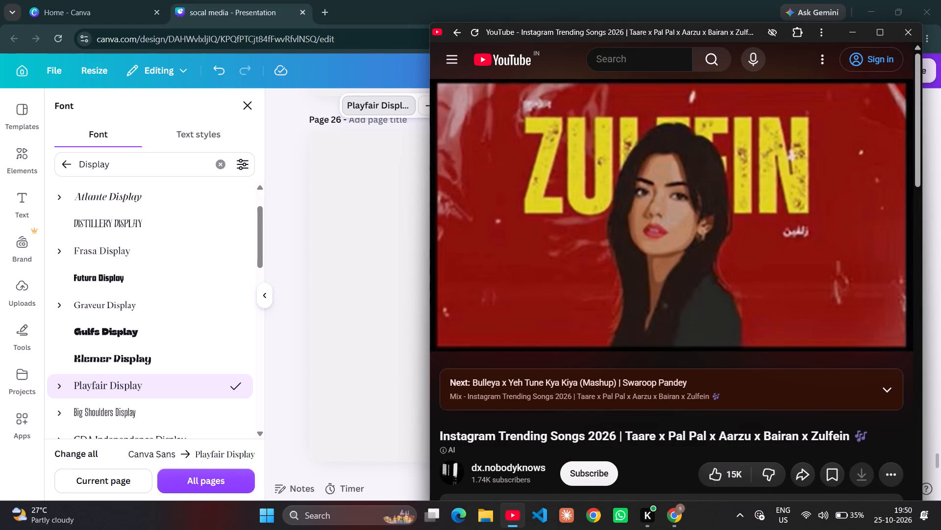
scroll(608, 417, "down", 2)
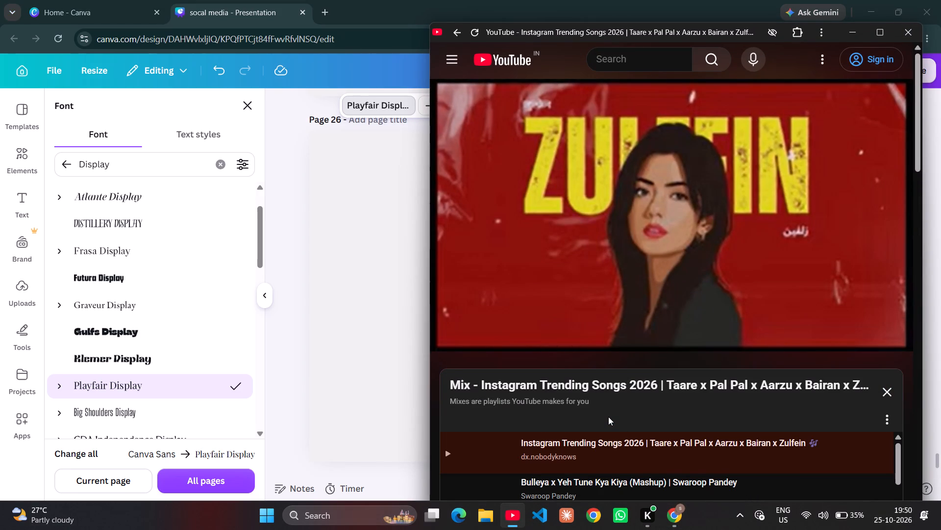
scroll(529, 410, "down", 1)
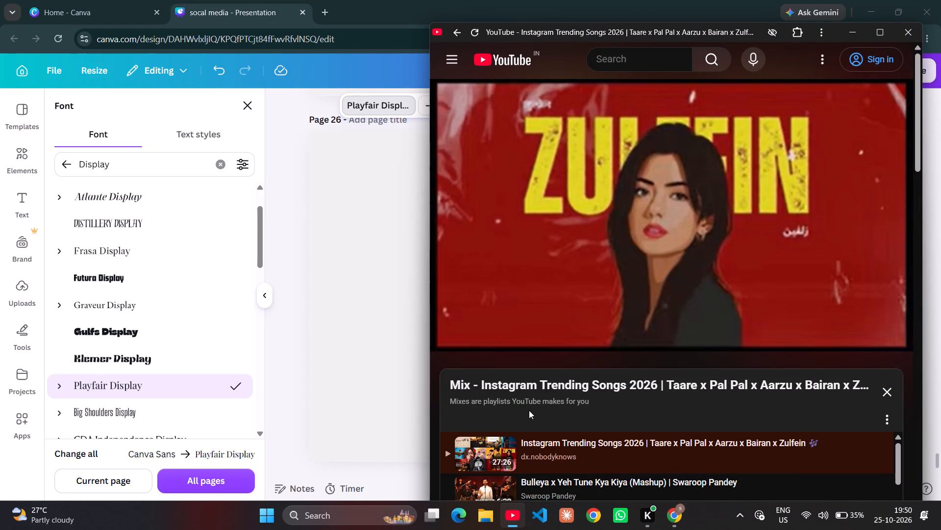
scroll(529, 410, "down", 1)
right_click_drag(604, 474, 697, 300)
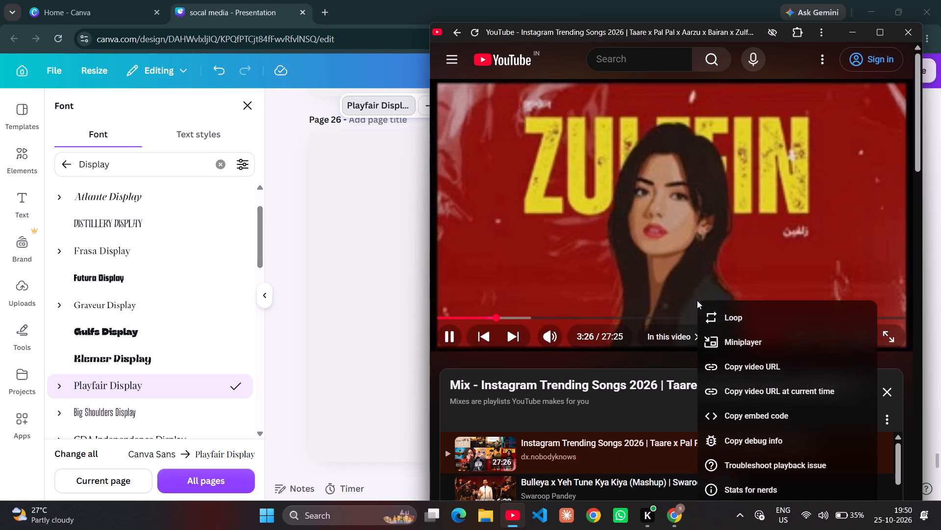
scroll(684, 238, "down", 4)
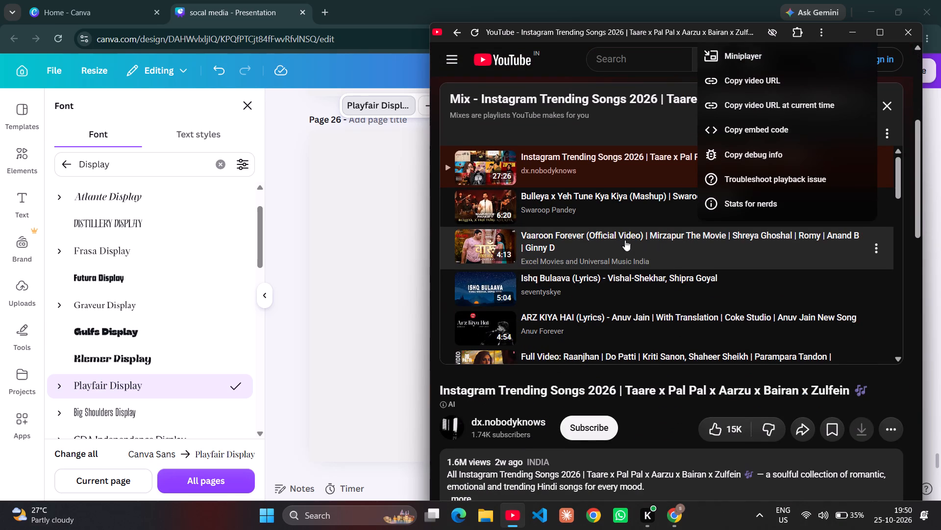
scroll(523, 317, "down", 2)
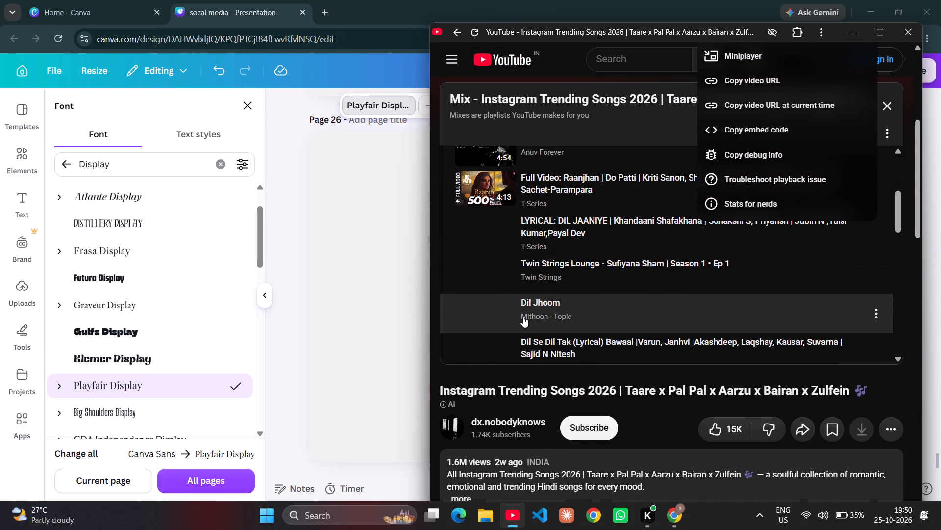
scroll(523, 317, "down", 1)
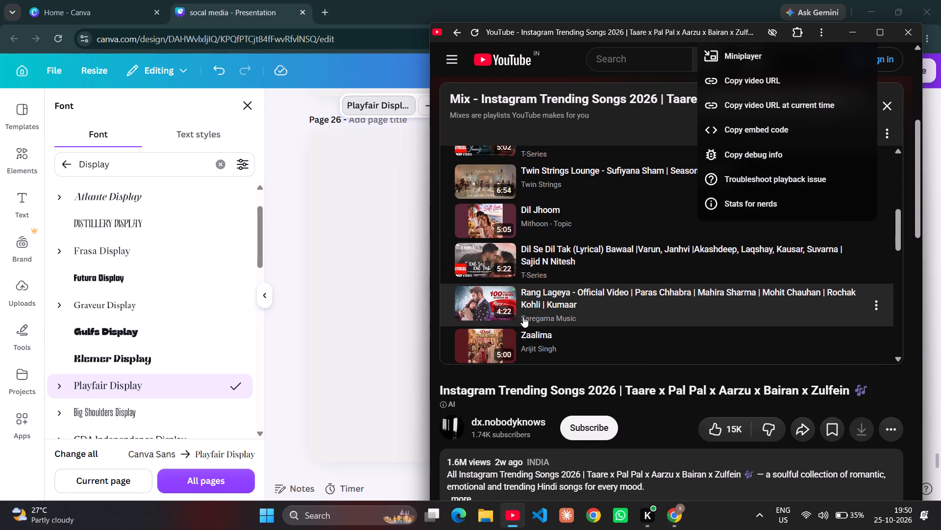
scroll(523, 317, "down", 2)
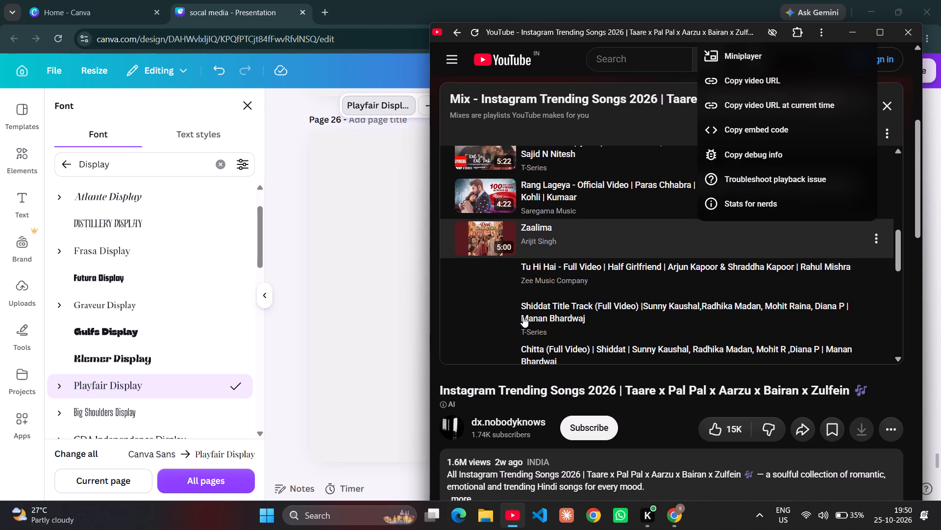
scroll(523, 317, "down", 3)
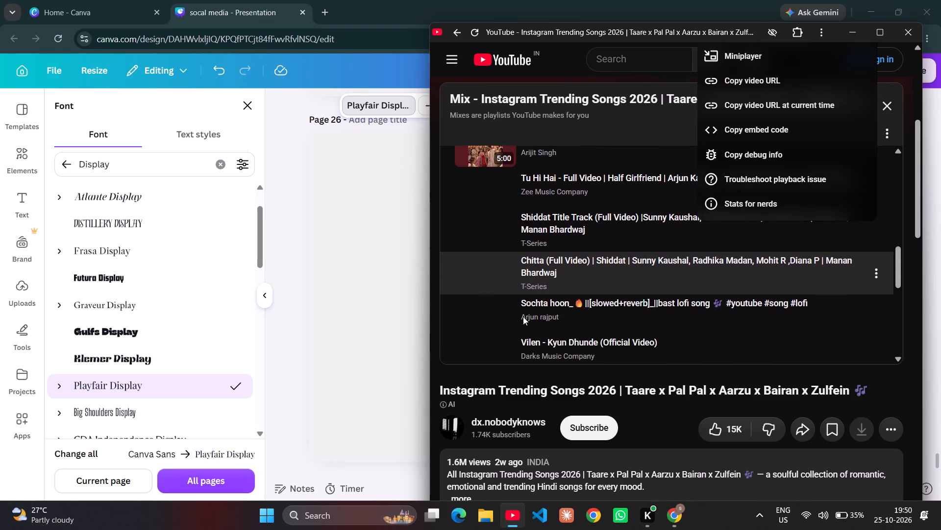
scroll(523, 317, "down", 1)
scroll(523, 317, "up", 14)
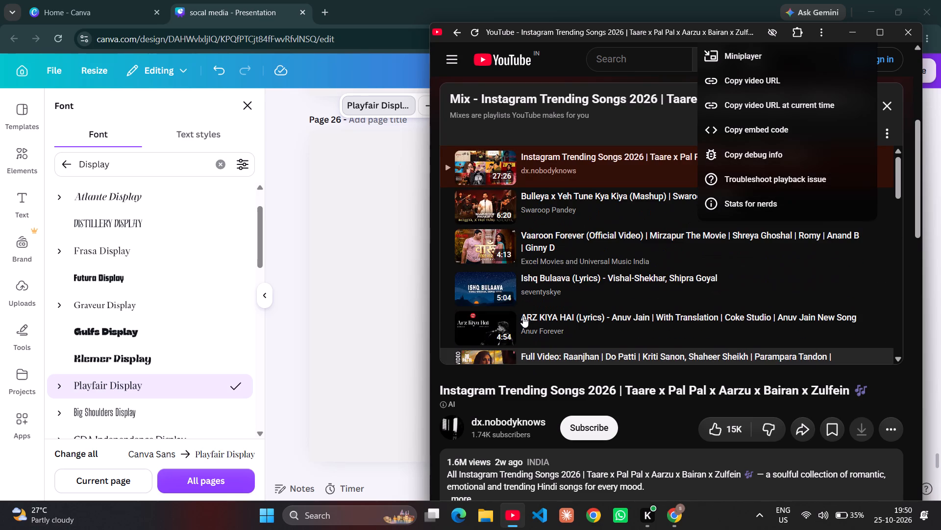
scroll(523, 317, "down", 4)
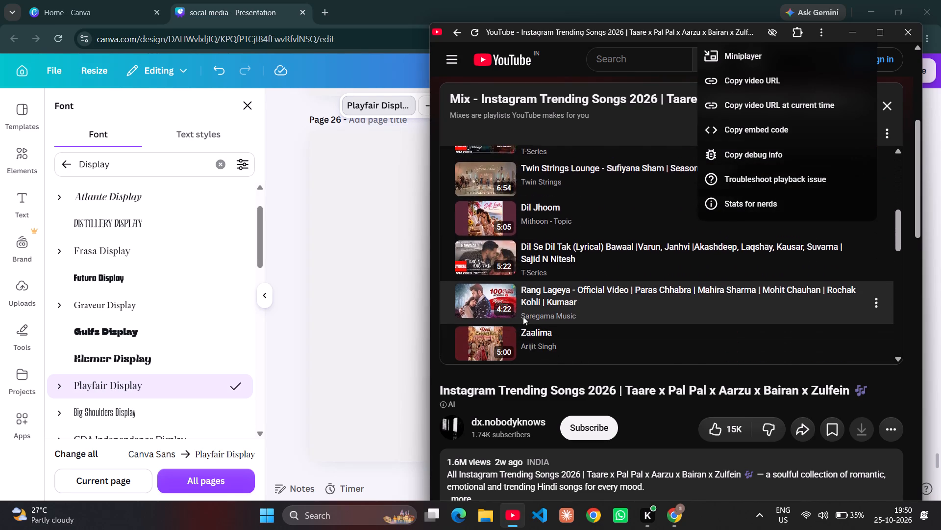
scroll(523, 317, "down", 4)
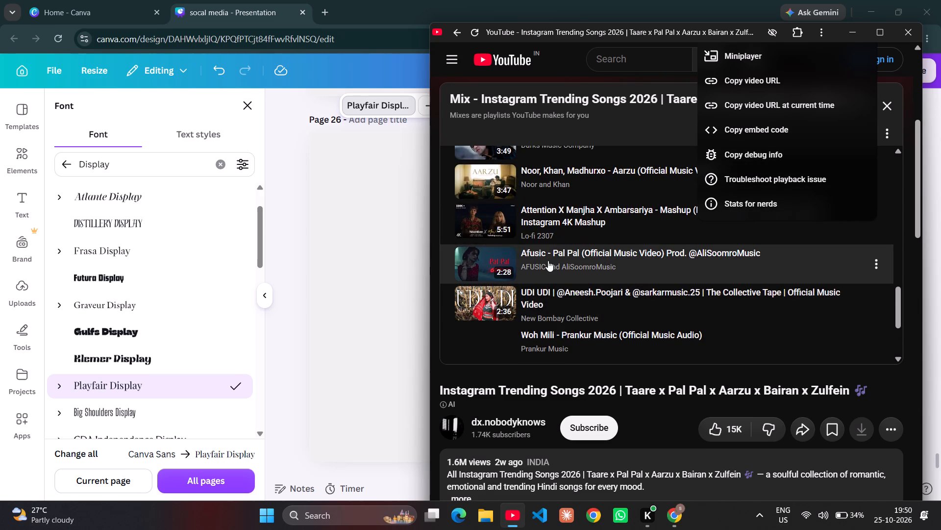
scroll(548, 261, "down", 3)
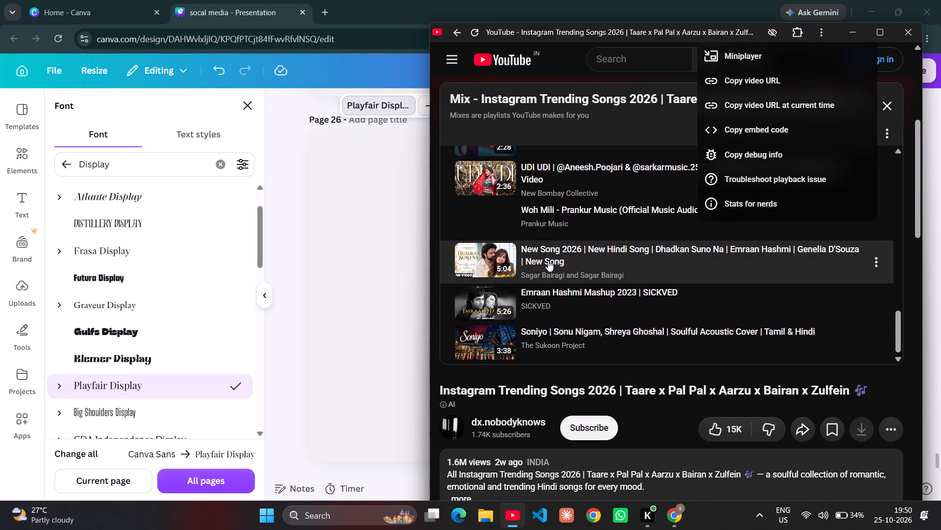
scroll(548, 261, "up", 3)
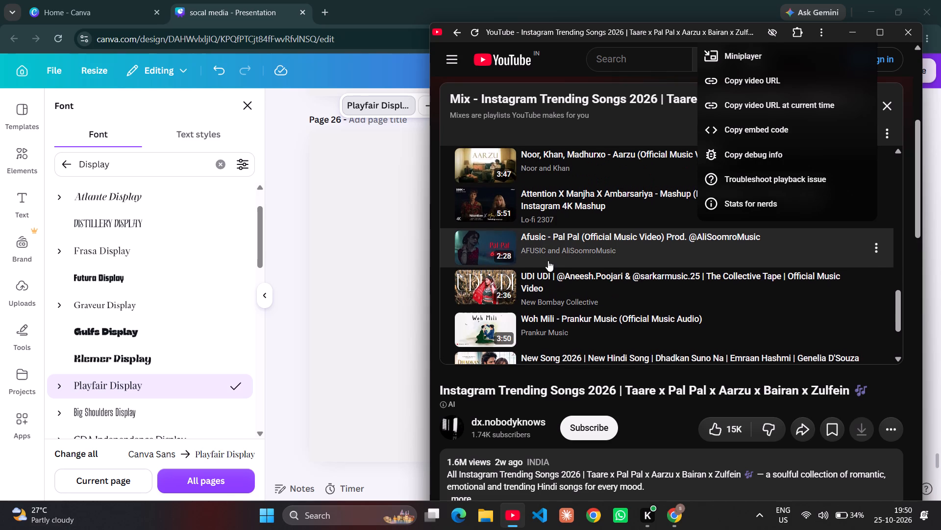
scroll(548, 261, "up", 2)
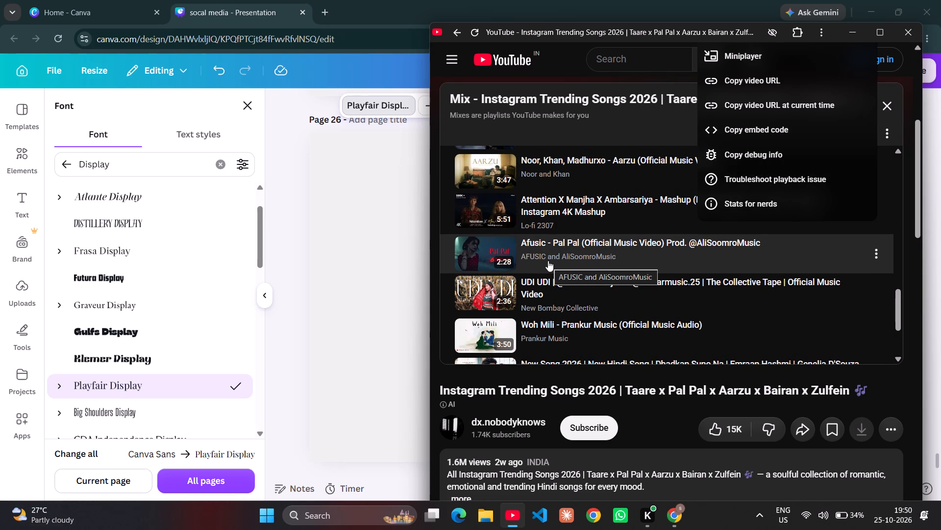
Return to the Canva design and change page 26's GACY text to the Big Shoulders Display font, trying CDA Independence Display first.
left_click(328, 265)
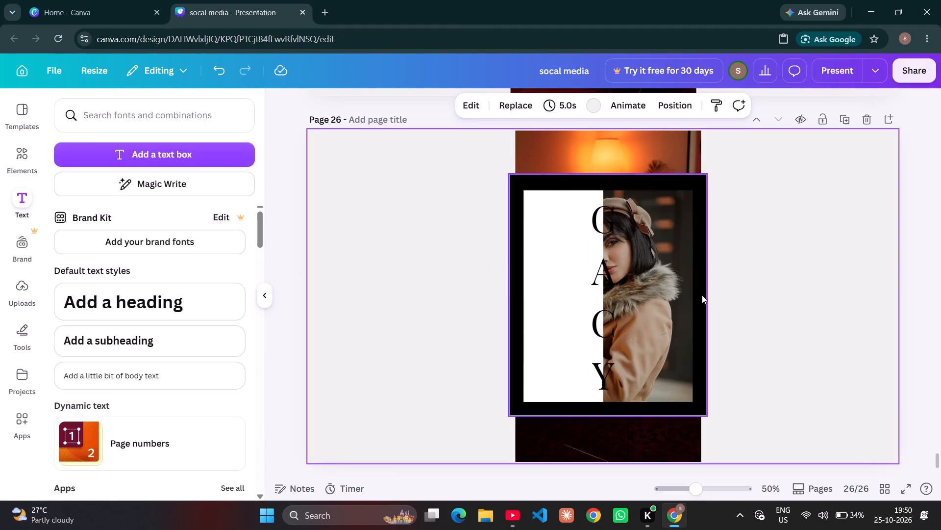
left_click(597, 302)
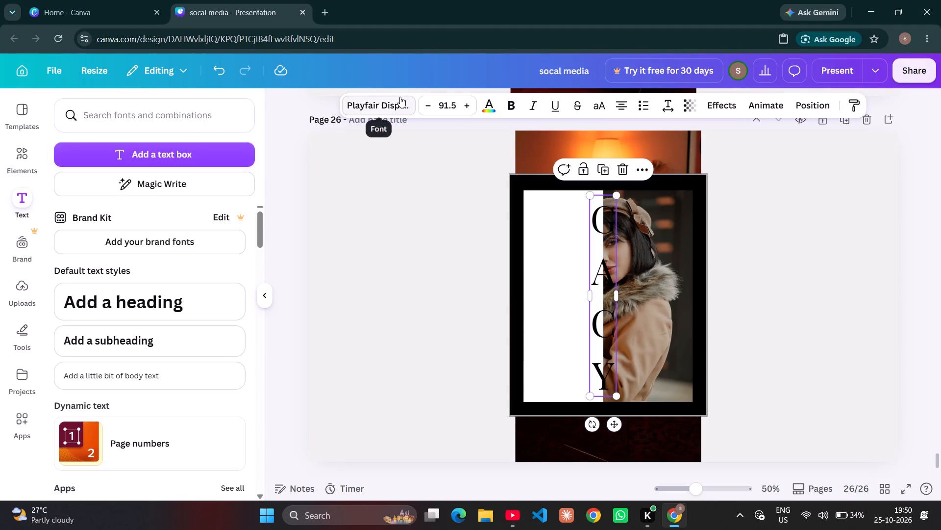
left_click(400, 97)
scroll(135, 400, "down", 1)
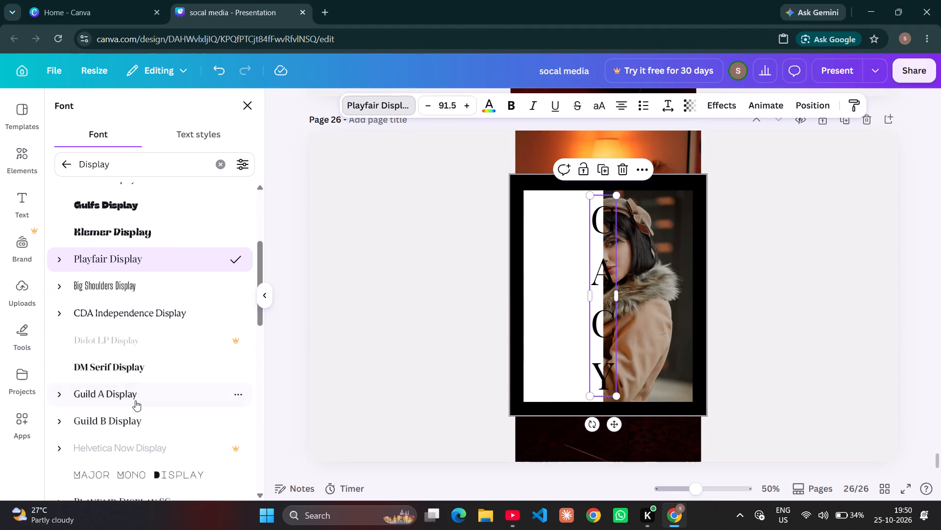
scroll(135, 400, "down", 2)
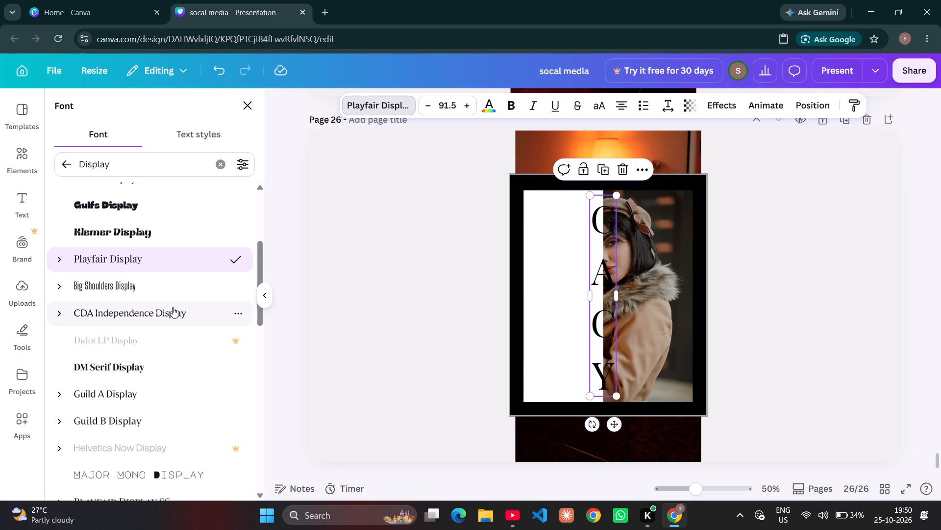
left_click(173, 307)
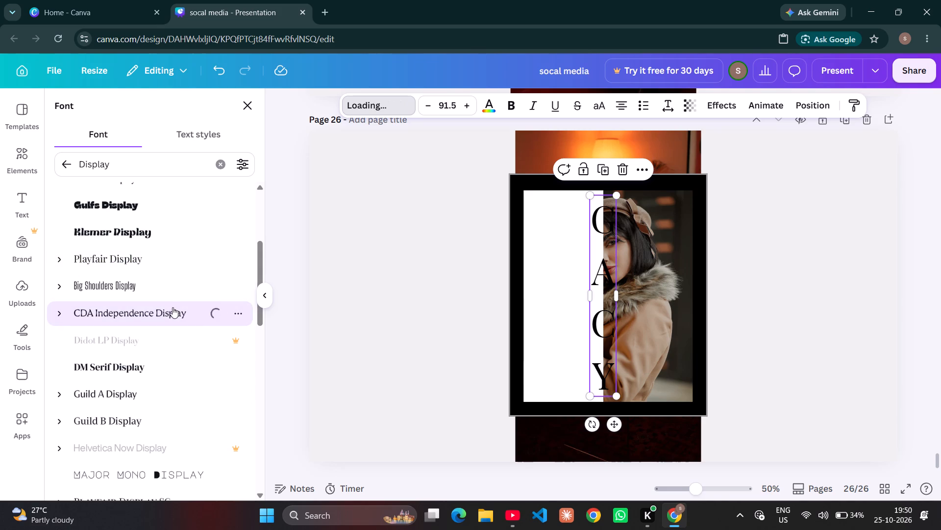
left_click(165, 275)
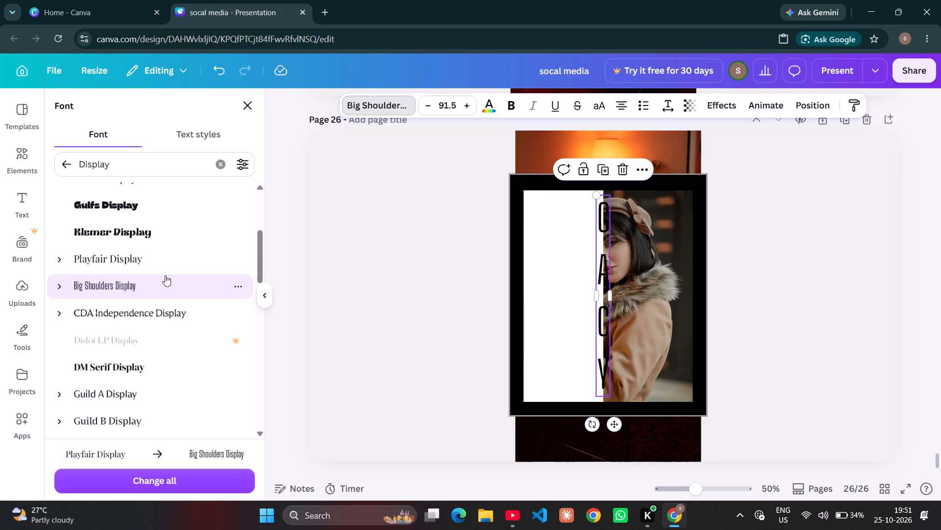
Add a sticky note reading "ss" over the middle of page 26's poster.
key("s")
key("s")
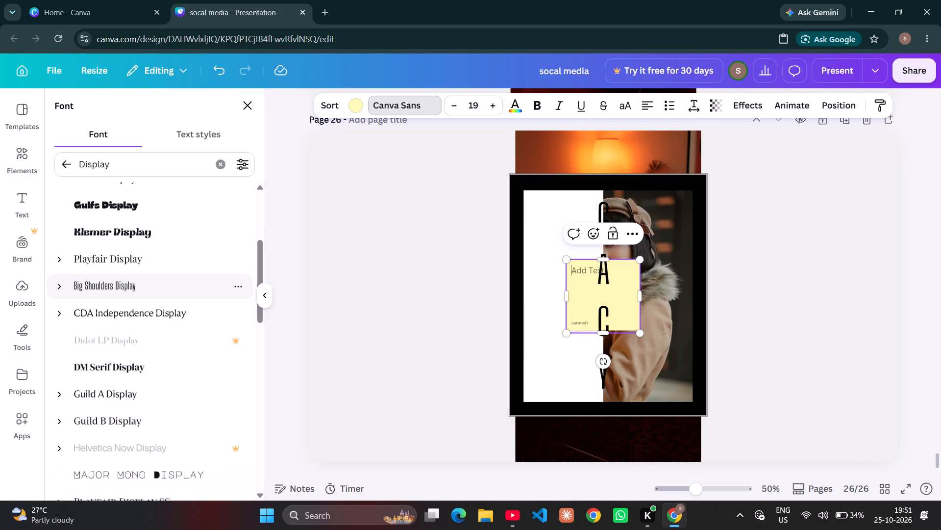
key("s")
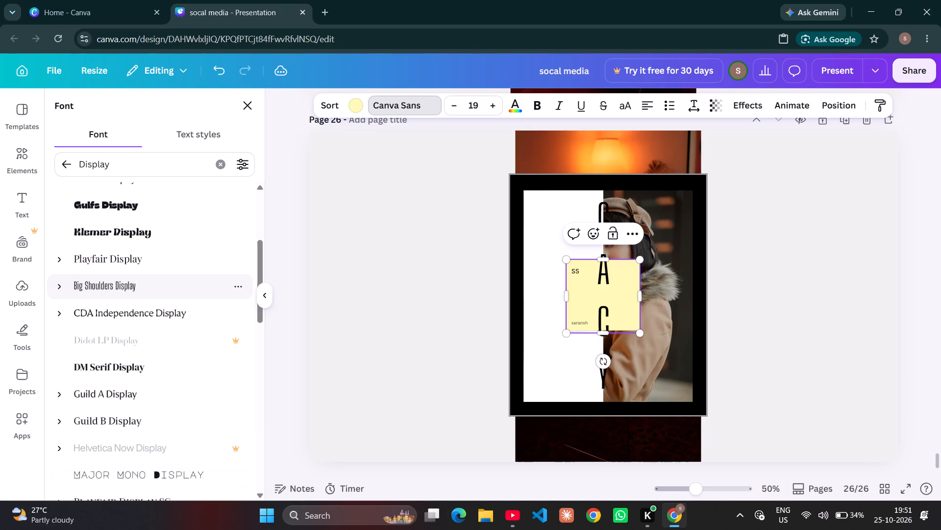
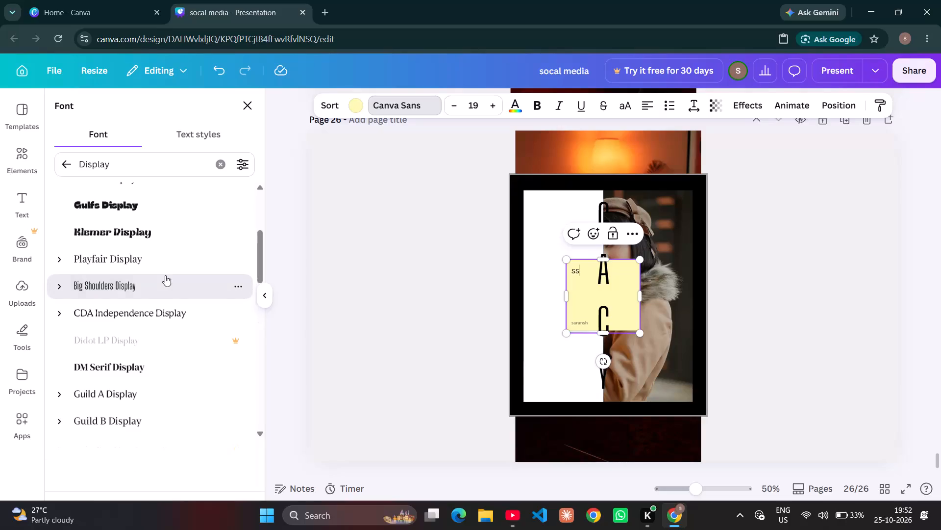
Delete the sticky note covering the middle of page 26's poster and reselect the vertical GACY text.
key("ctrl+z")
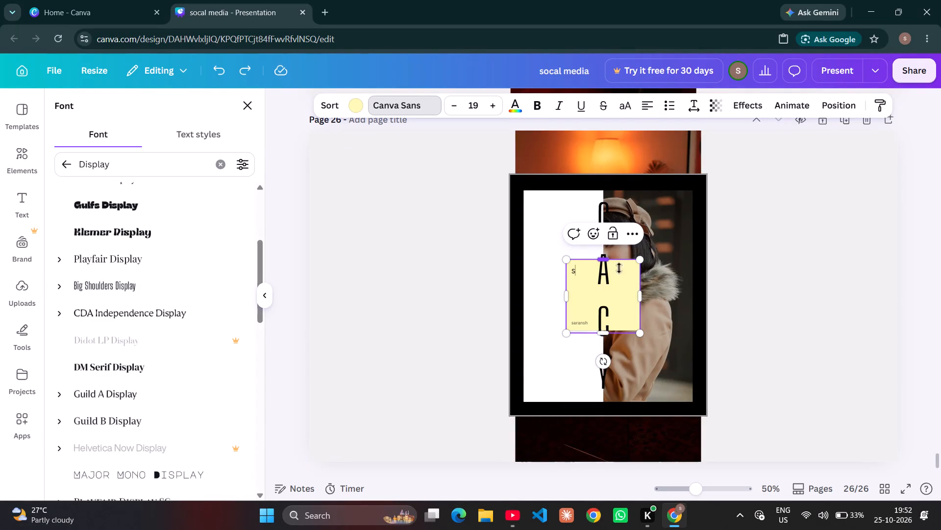
left_click(462, 315)
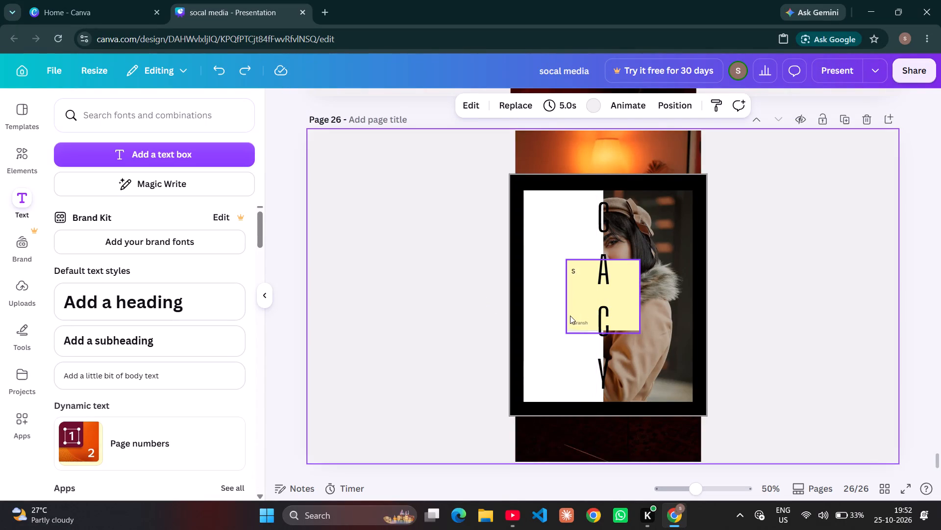
left_click(577, 309)
left_click(632, 232)
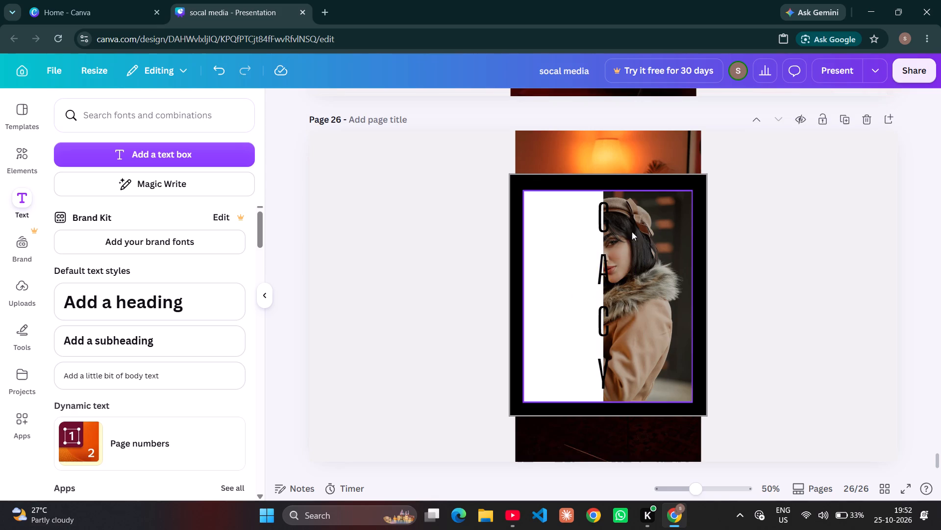
left_click(602, 264)
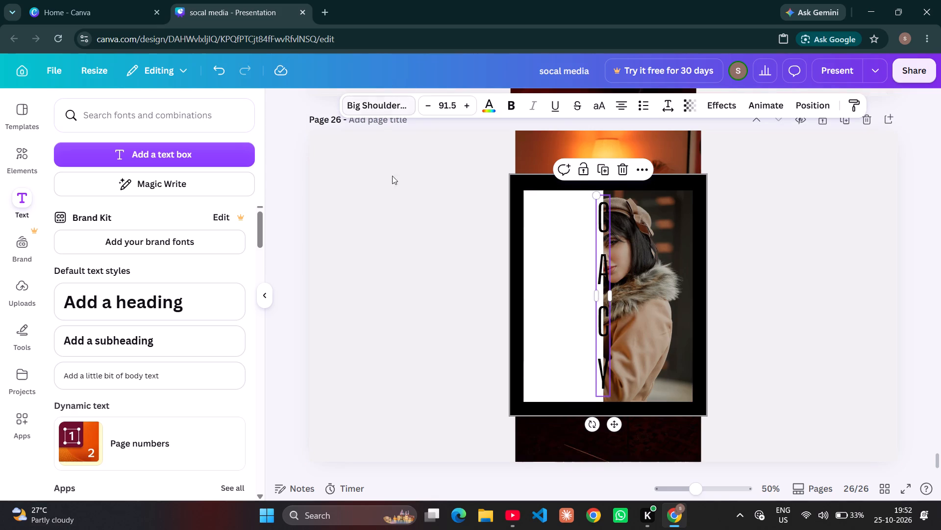
Switch to the YouTube window and skip the "Instagram Trending Songs 2026" video ahead to about 9:36.
left_click(510, 510)
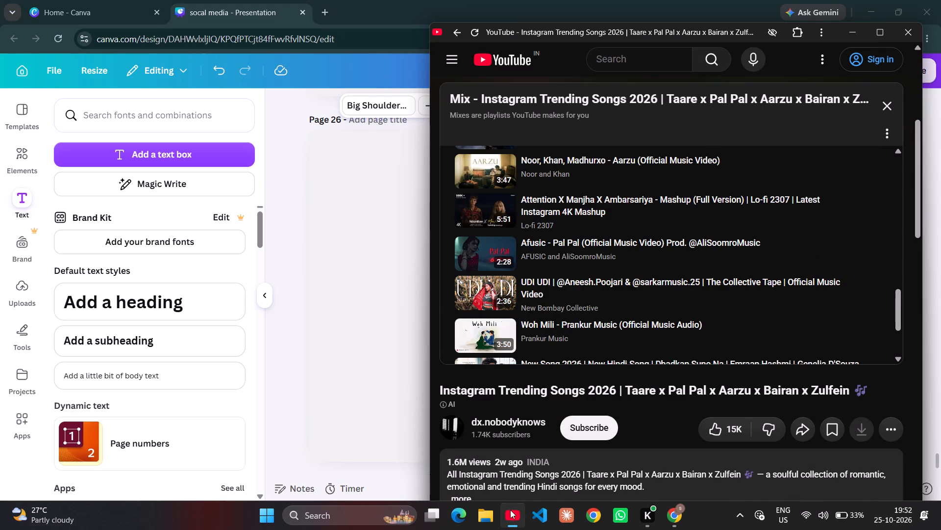
scroll(617, 244, "up", 7)
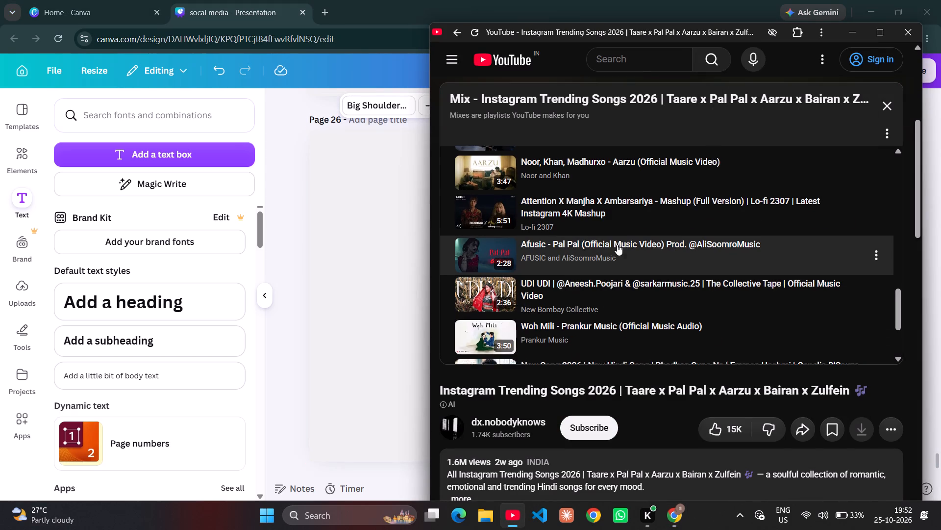
scroll(617, 244, "up", 18)
scroll(617, 244, "up", 11)
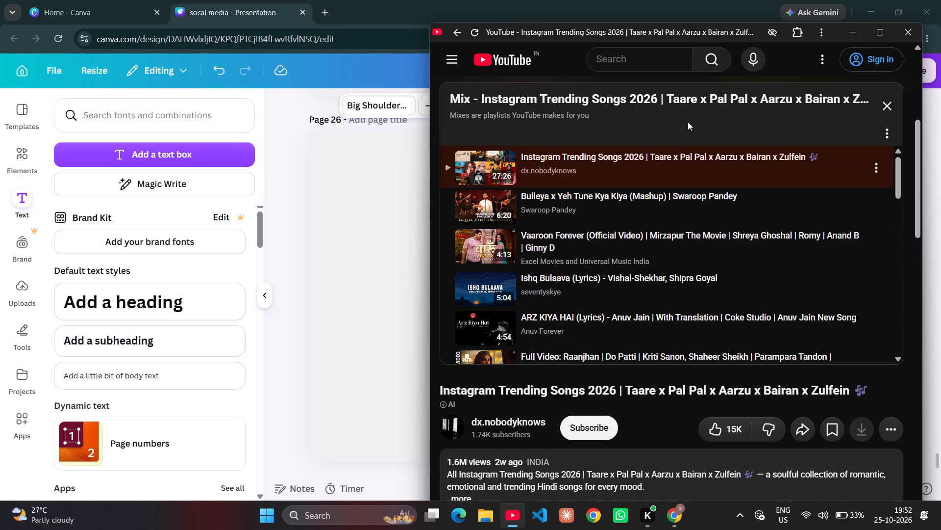
scroll(688, 122, "up", 14)
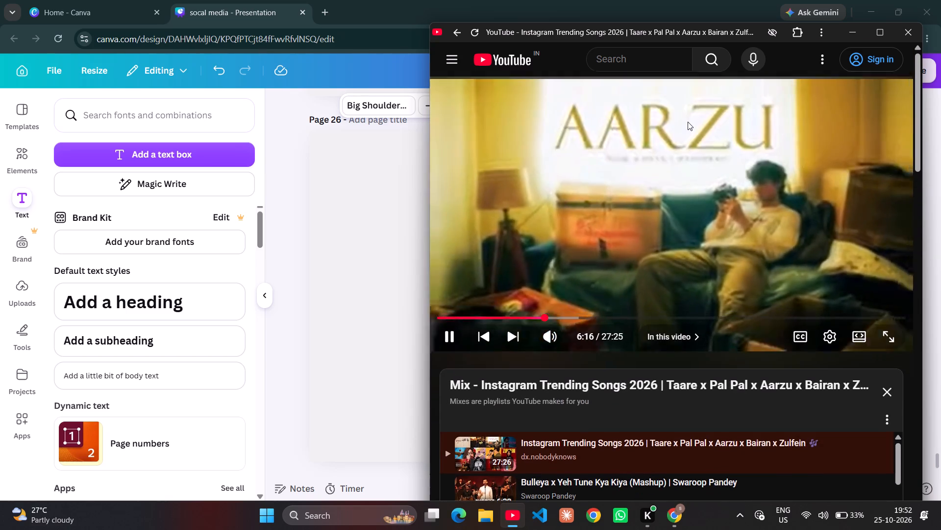
scroll(688, 122, "up", 2)
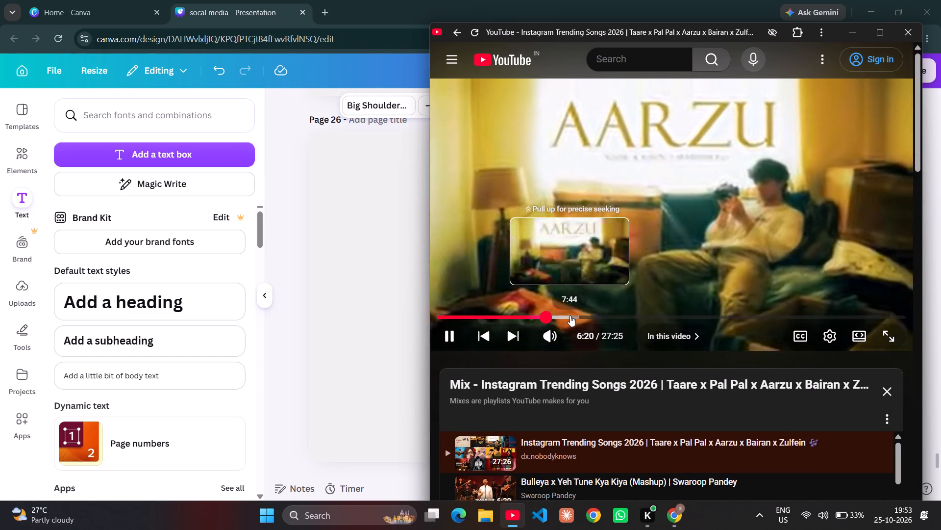
left_click(601, 319)
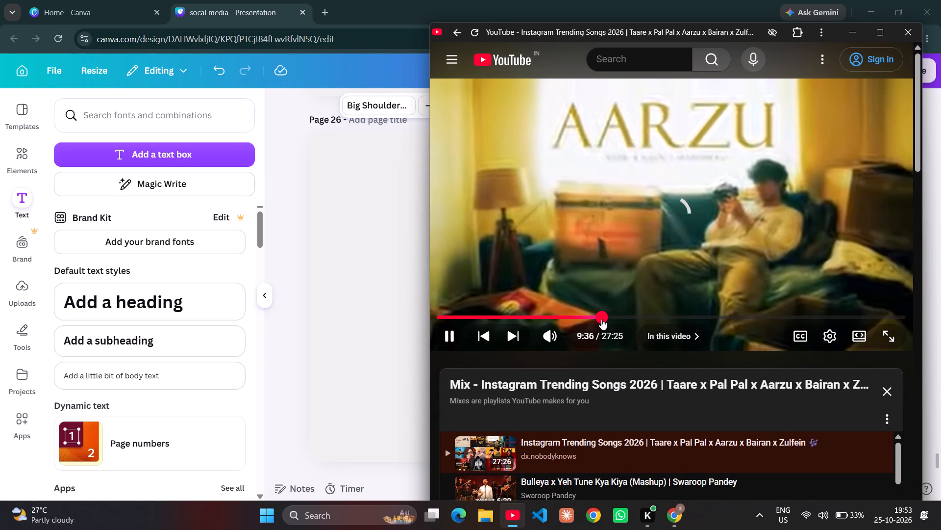
Shrink the playing mix to the mini player and play "Chalre Chalre Waal Female Version" from the YouTube home feed.
key("i")
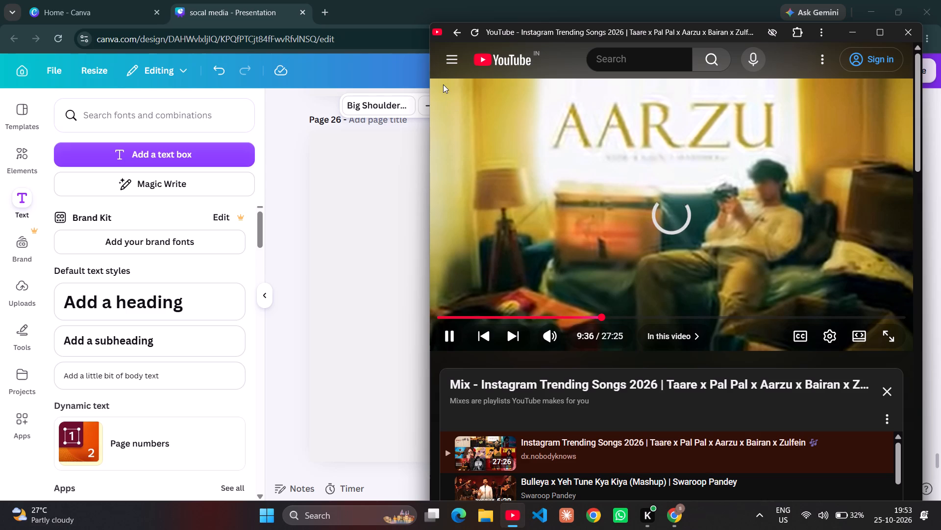
scroll(669, 219, "down", 4)
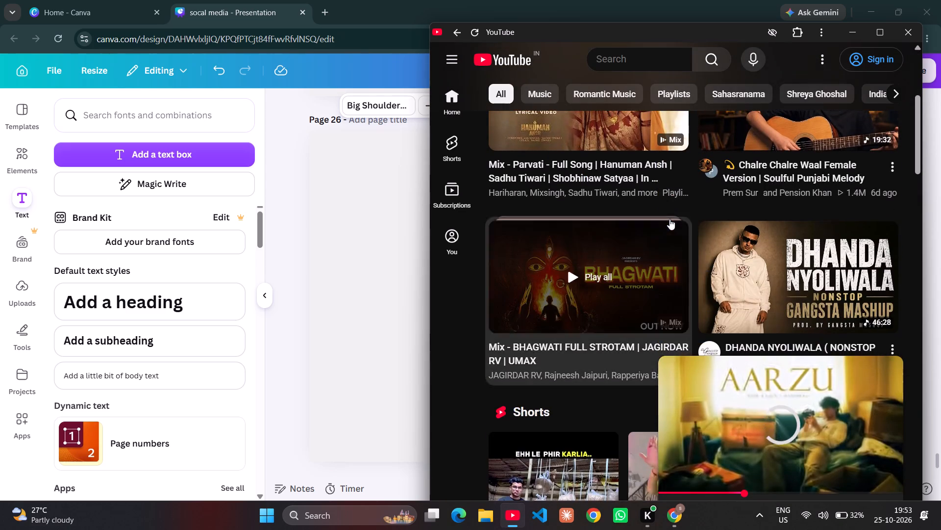
scroll(669, 219, "right", 1)
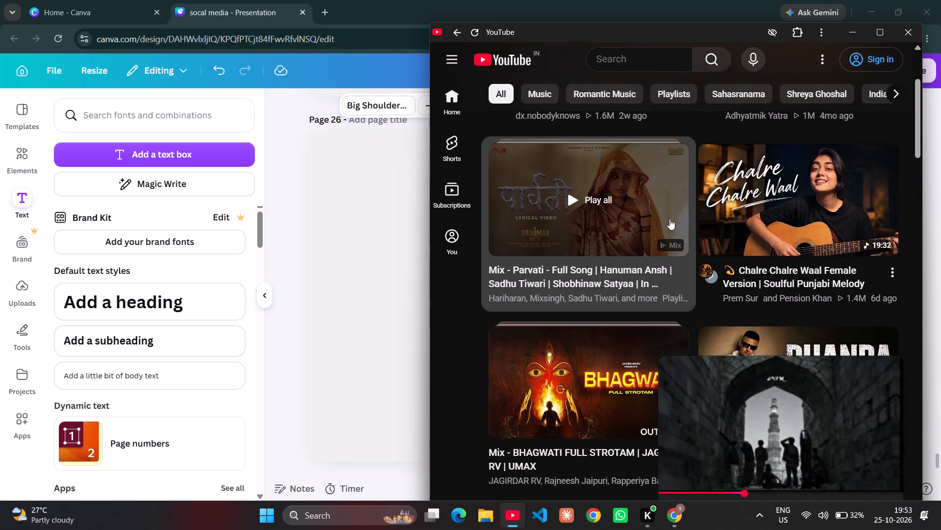
scroll(669, 219, "right", 1)
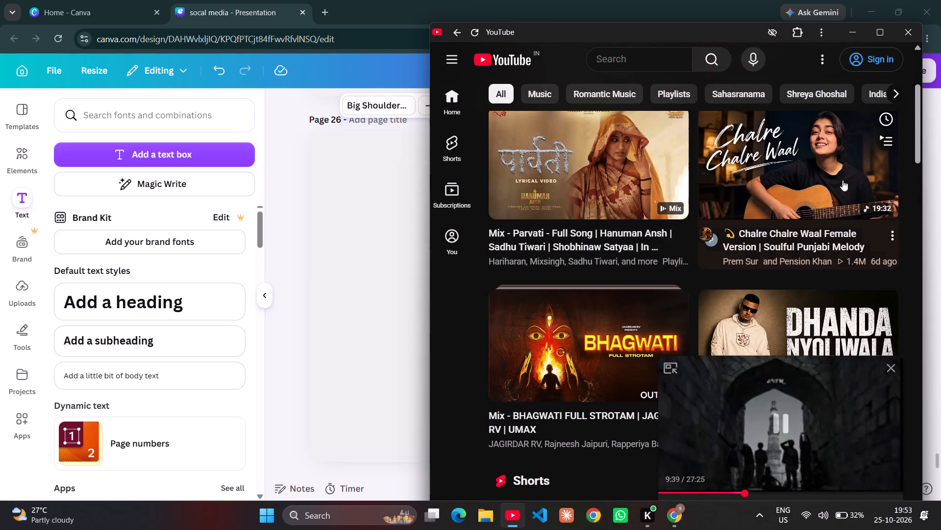
left_click(847, 174)
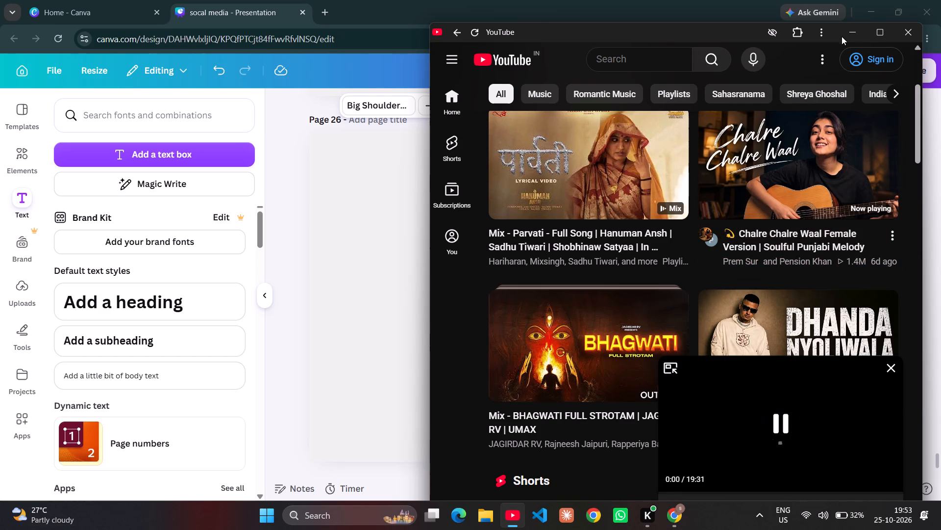
Look through the recommended videos in the YouTube home feed, pausing the song in the mini player along the way.
scroll(828, 223, "down", 1)
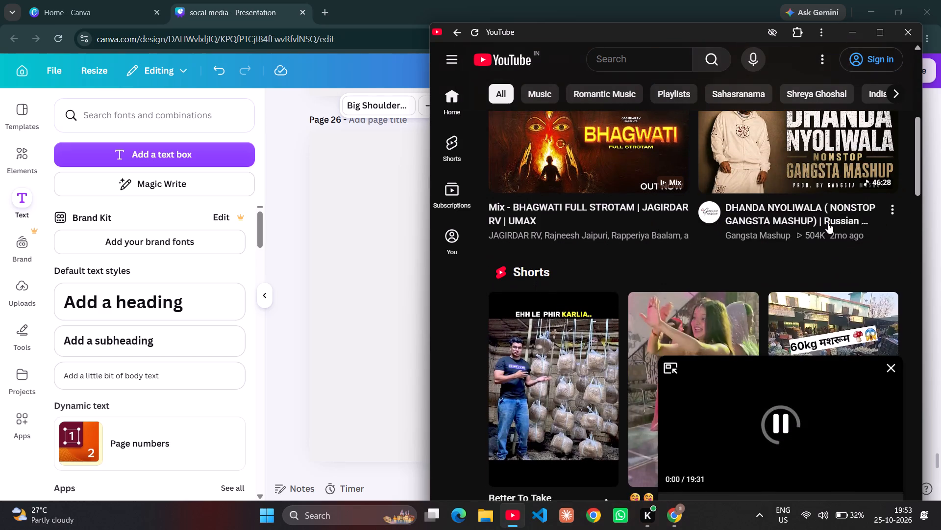
scroll(828, 223, "down", 1)
scroll(828, 223, "up", 1)
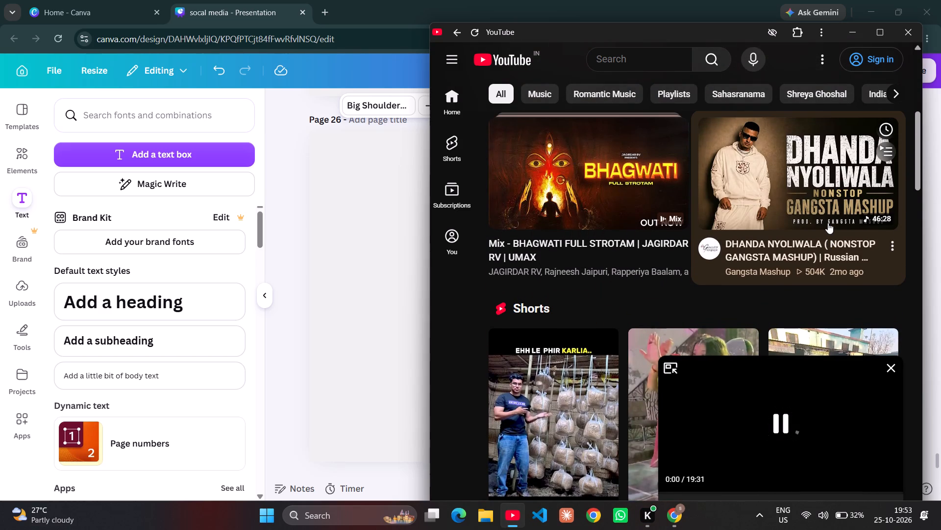
scroll(828, 223, "down", 4)
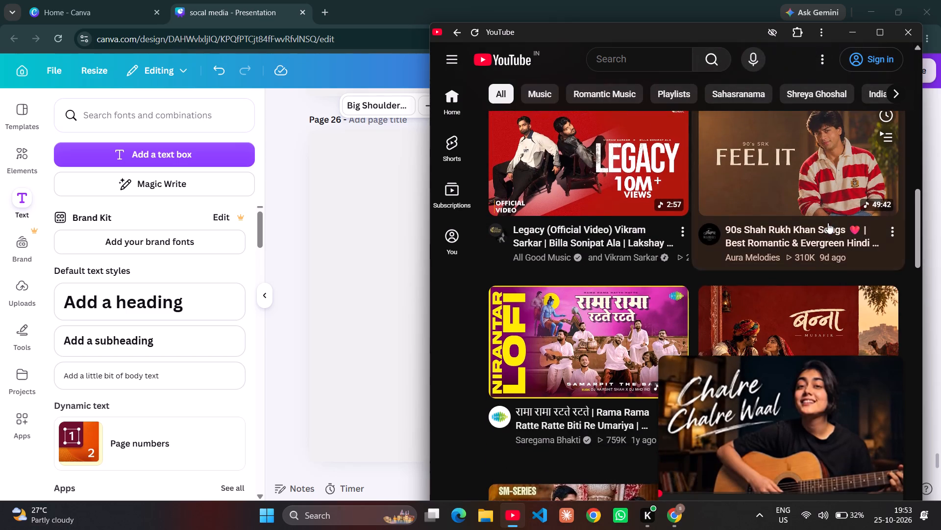
scroll(828, 223, "down", 2)
scroll(674, 317, "down", 1)
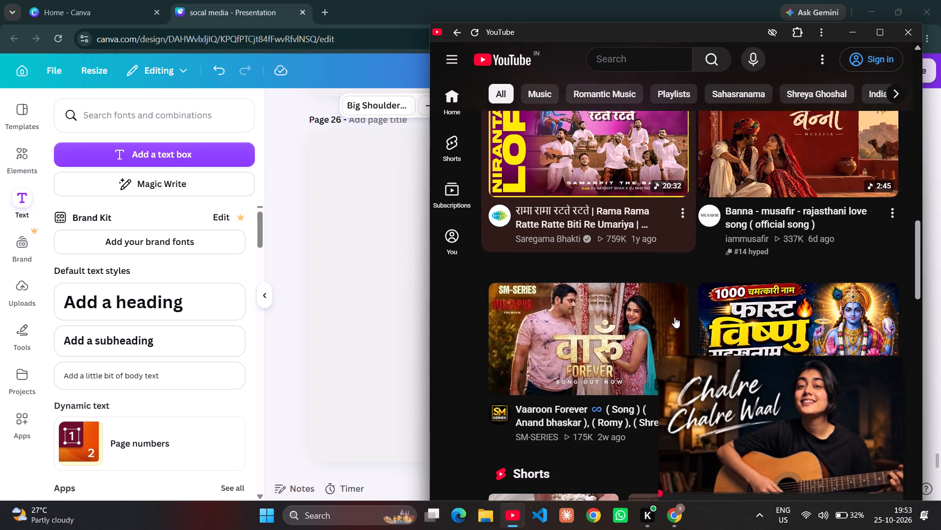
scroll(674, 317, "down", 9)
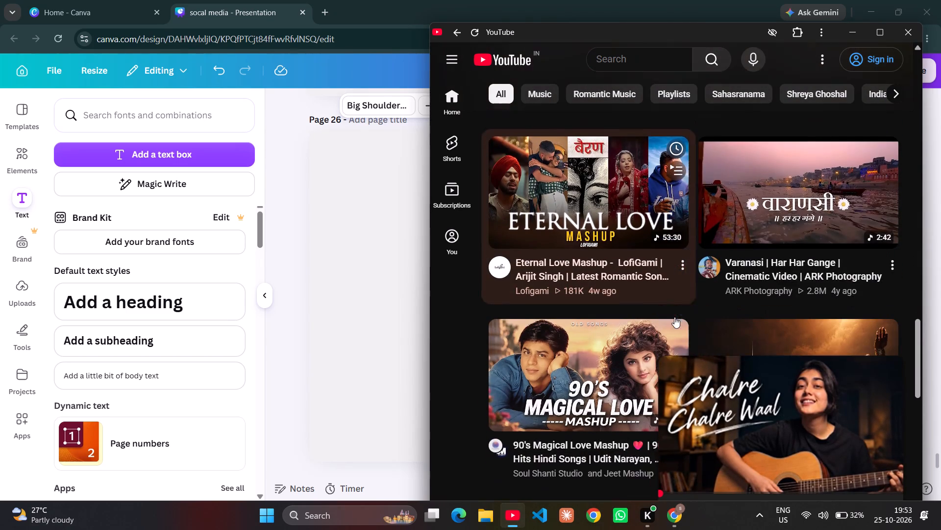
scroll(674, 317, "down", 5)
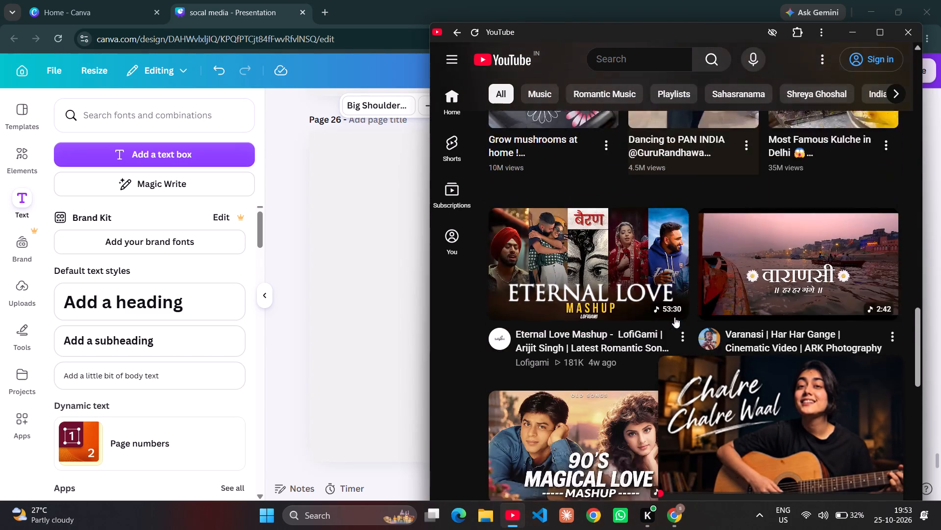
scroll(674, 317, "down", 3)
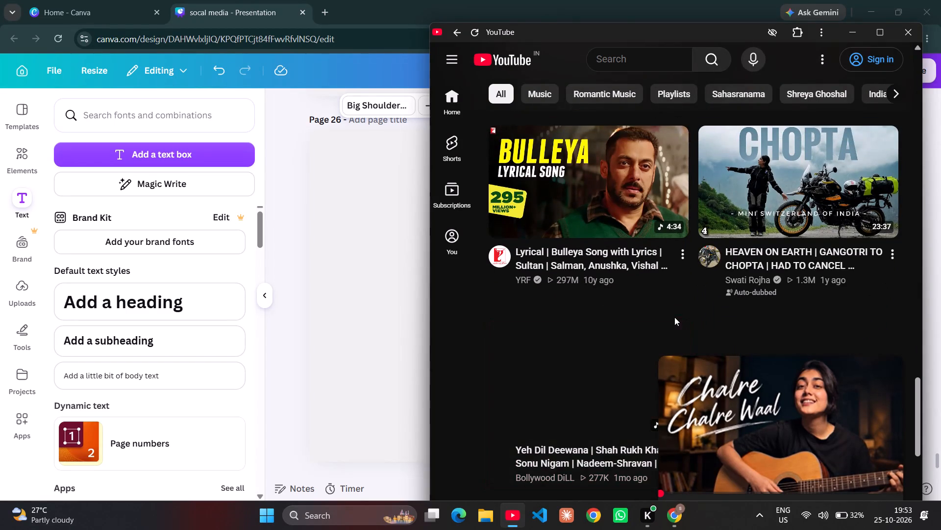
scroll(674, 317, "down", 5)
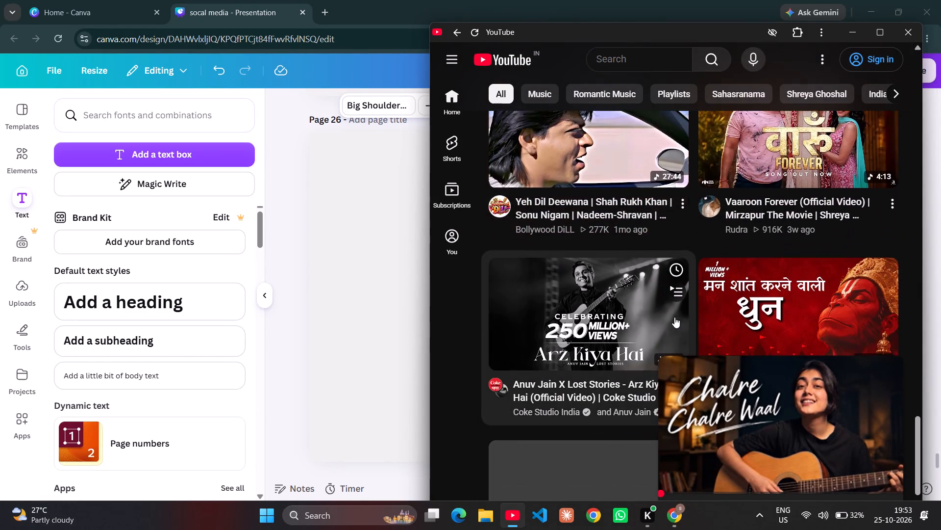
scroll(674, 317, "down", 2)
scroll(674, 317, "up", 1)
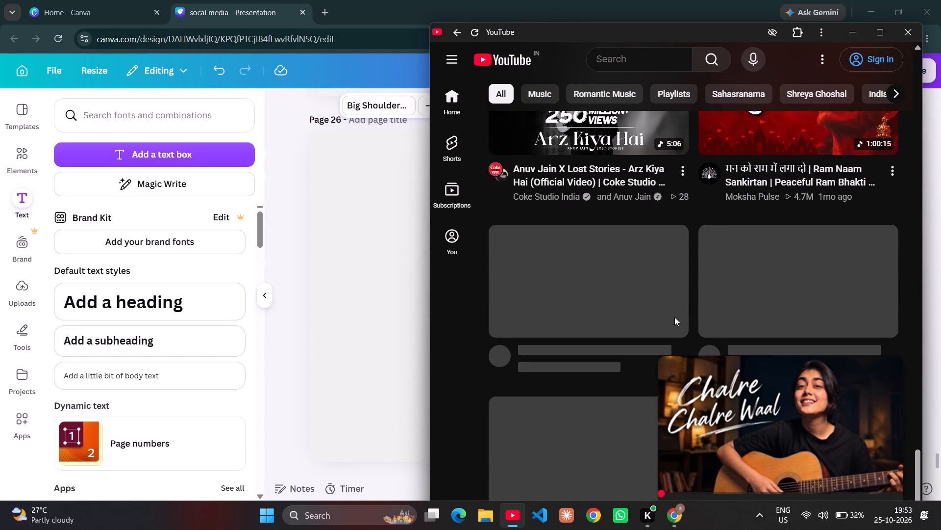
scroll(674, 317, "up", 1)
scroll(674, 317, "right", 2)
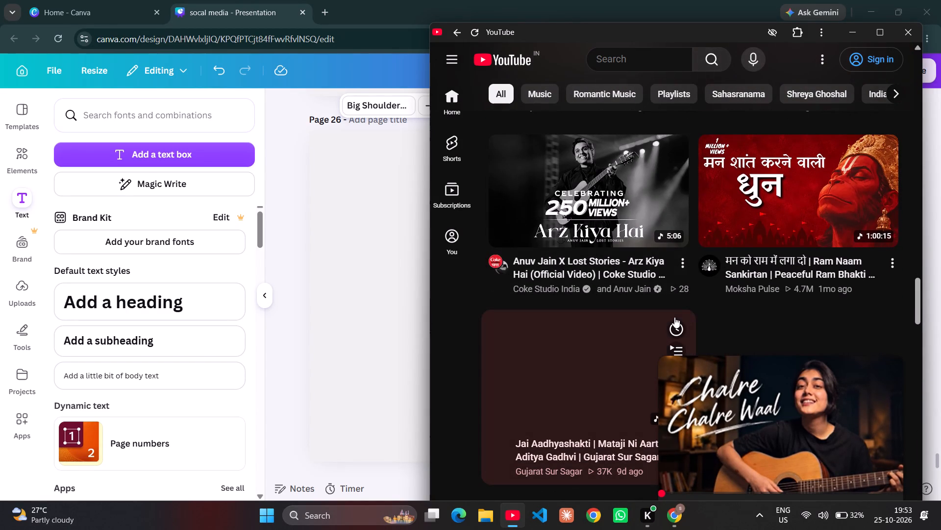
scroll(674, 317, "right", 1)
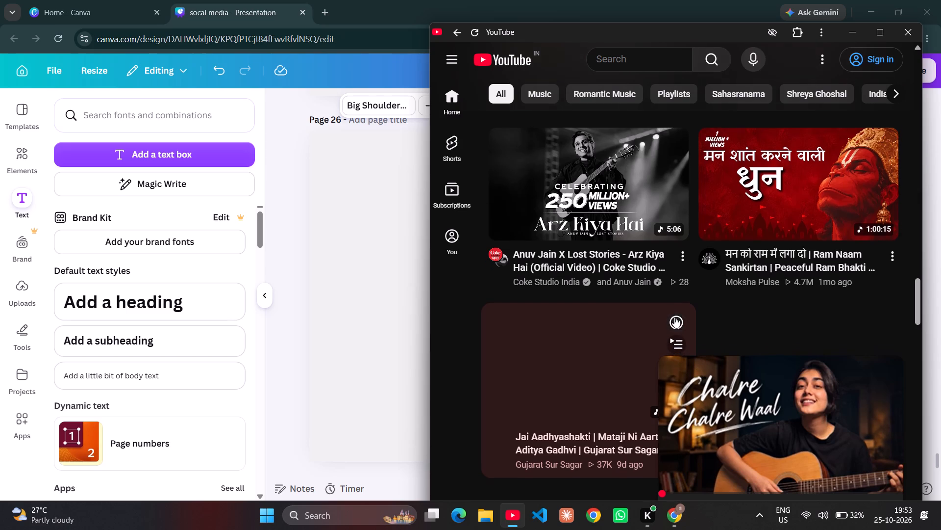
scroll(674, 317, "right", 1)
scroll(674, 317, "down", 2)
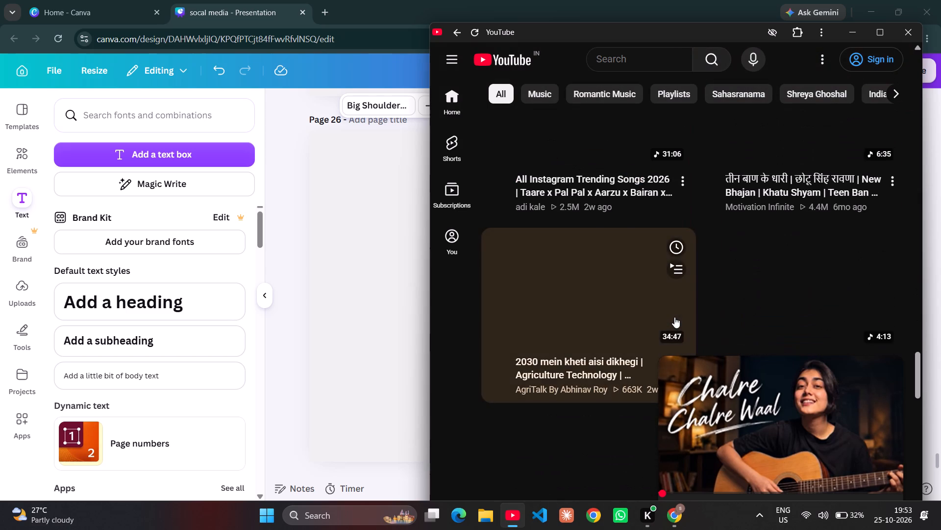
scroll(674, 317, "up", 2)
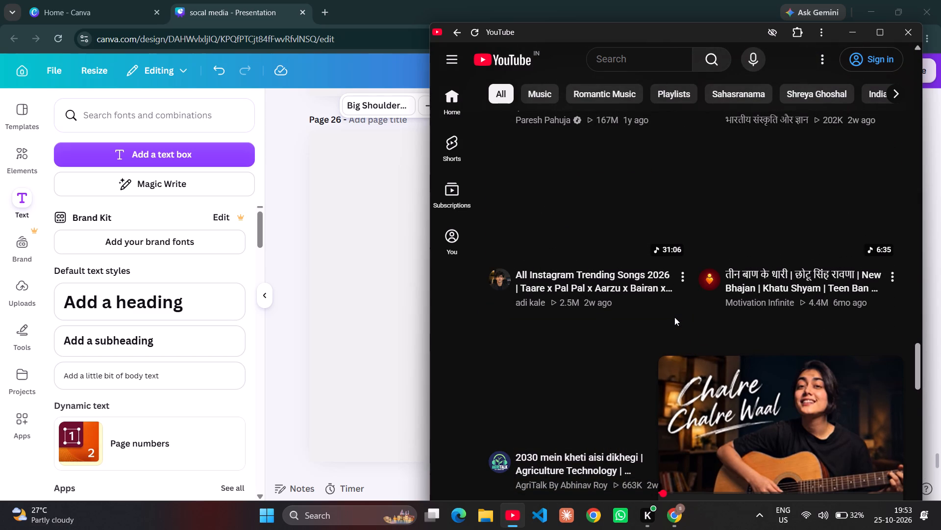
left_click(773, 432)
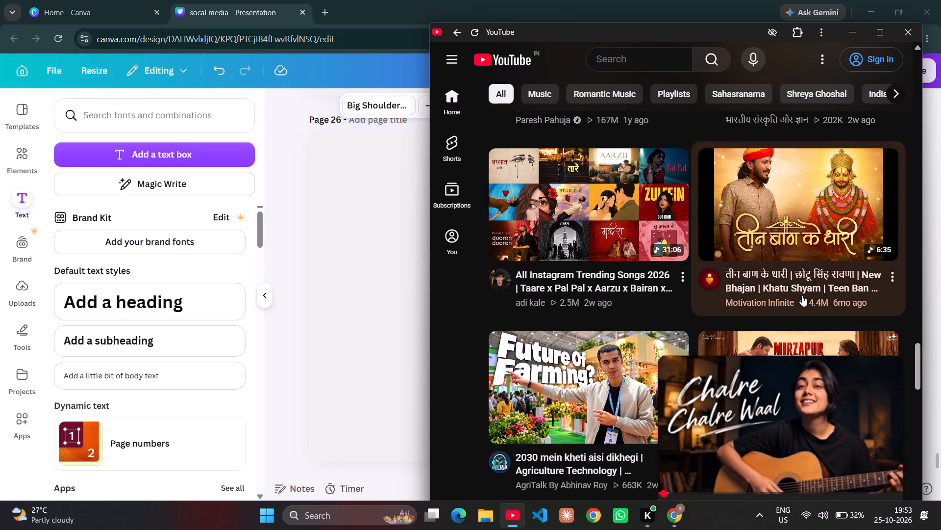
scroll(802, 295, "down", 4)
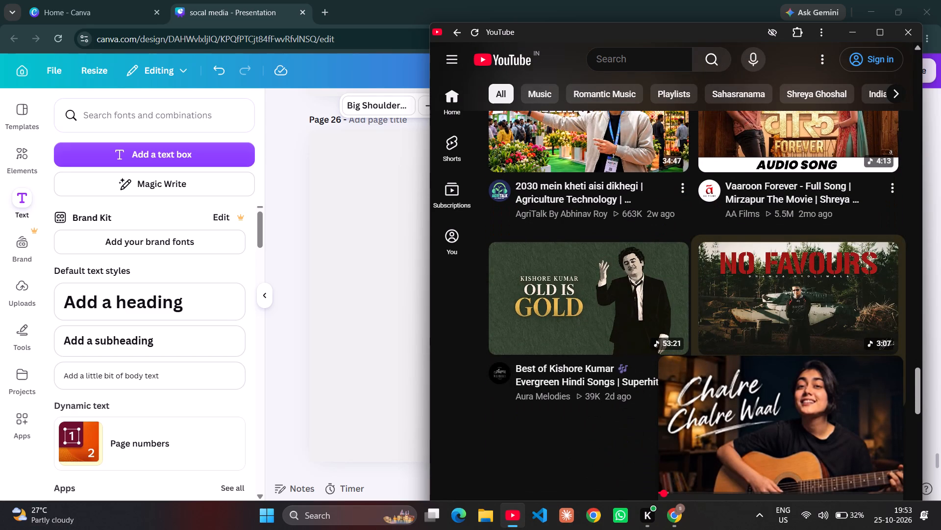
scroll(802, 295, "down", 3)
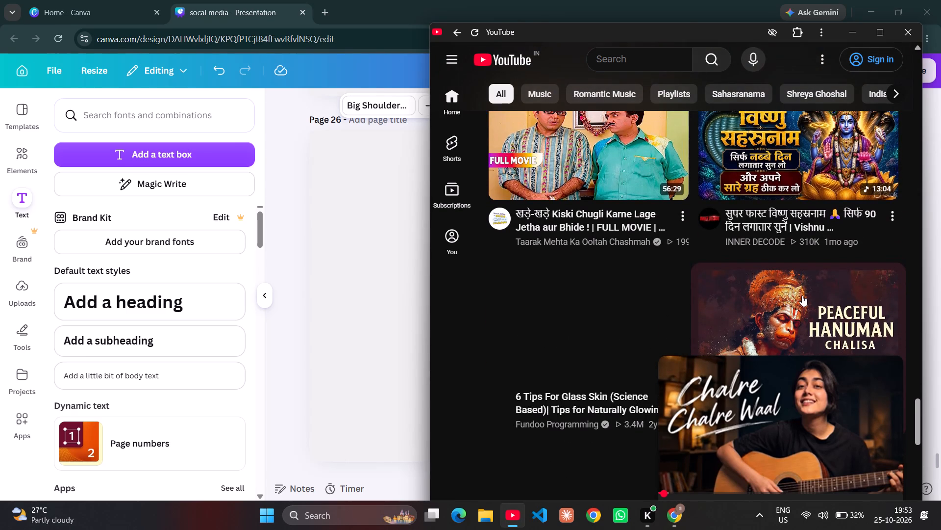
Search YouTube for "vishnusahate naam".
left_click(655, 67)
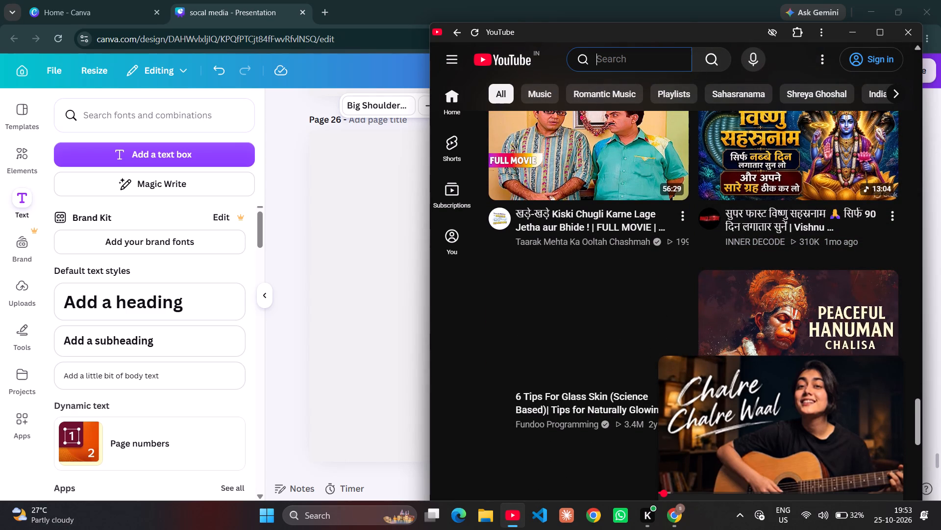
left_click(655, 67)
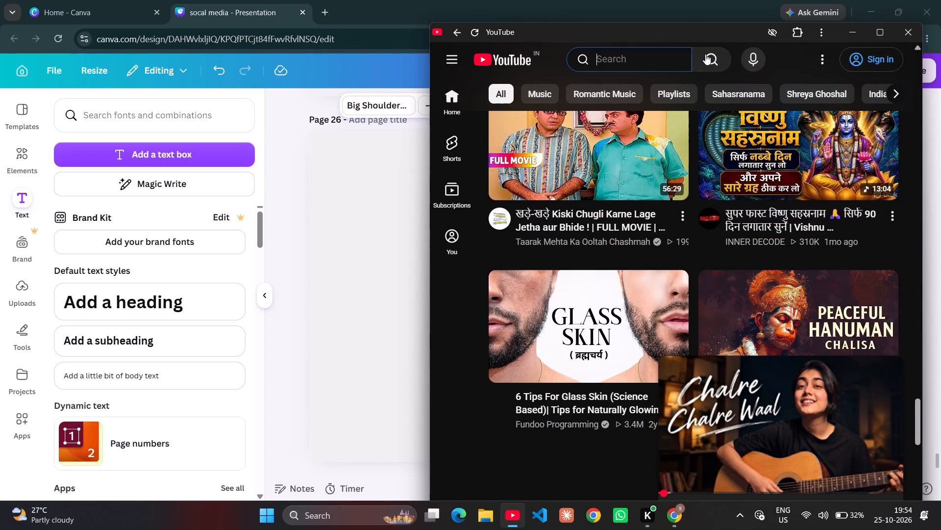
left_click(707, 54)
left_click(665, 65)
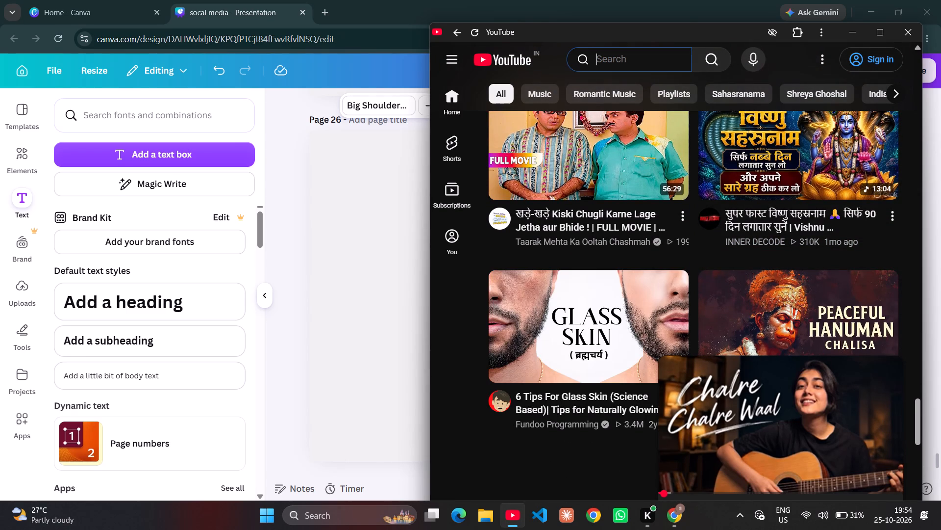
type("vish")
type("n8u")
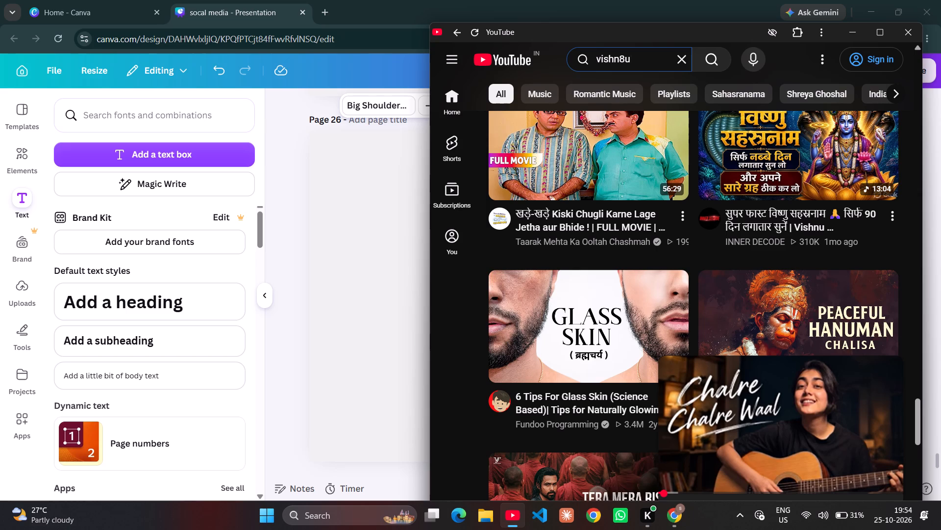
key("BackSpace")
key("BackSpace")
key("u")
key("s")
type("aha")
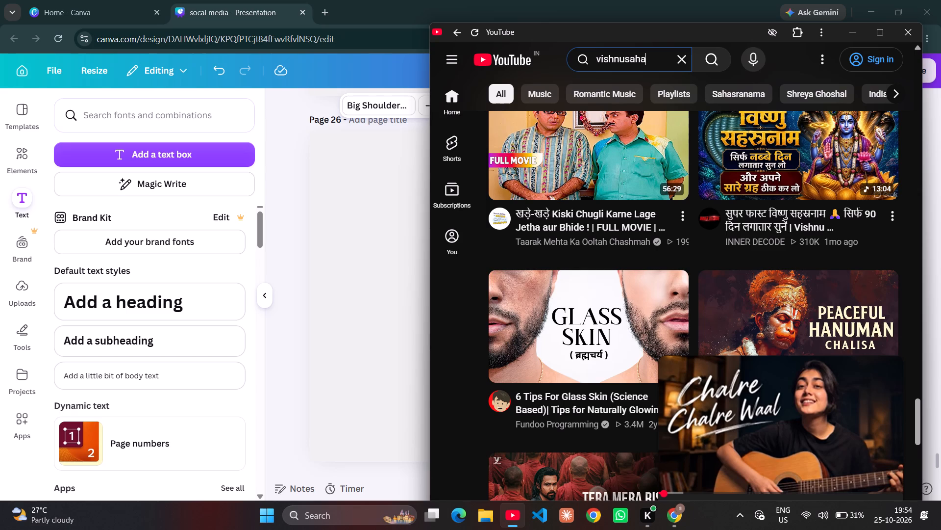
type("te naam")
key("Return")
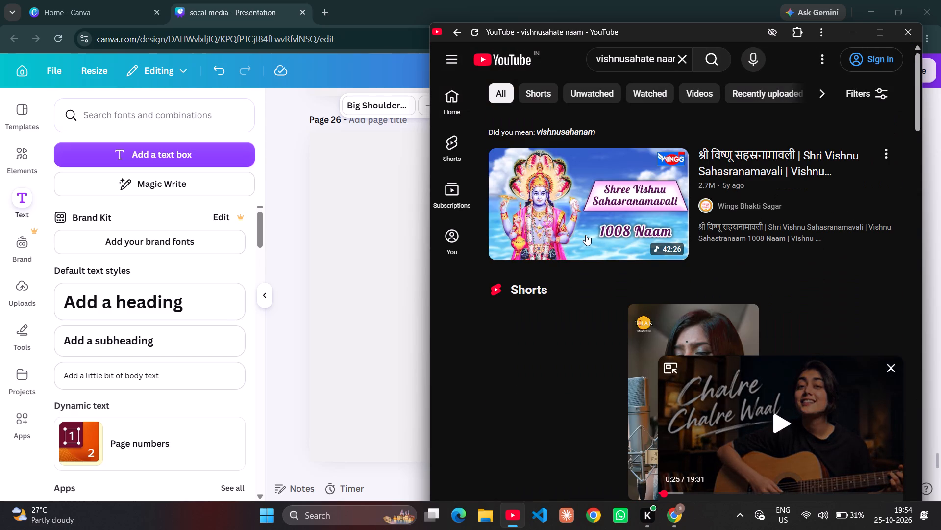
Play the 12-minute fast Vishnu Sahasranamam video by Nova Bhajan Kirtan from the search results and minimise the YouTube window.
scroll(586, 235, "down", 7)
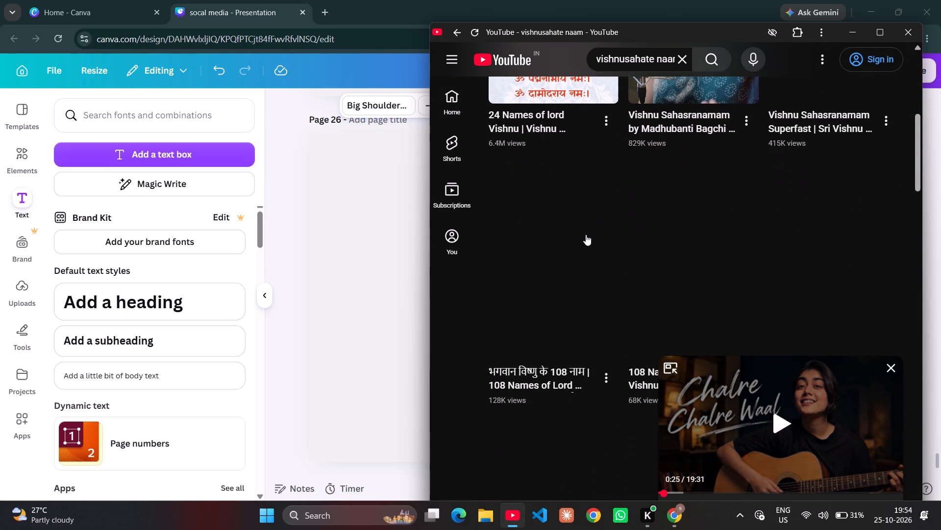
scroll(586, 235, "down", 4)
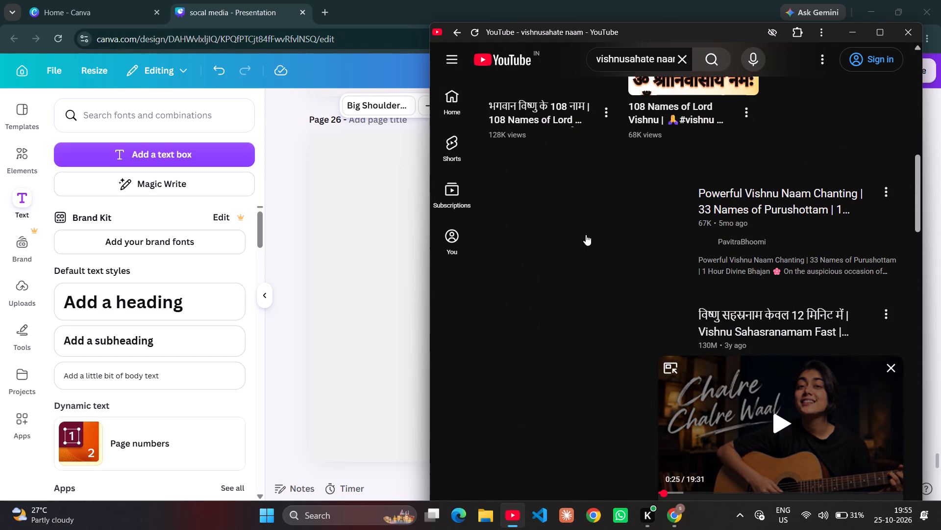
scroll(586, 235, "down", 3)
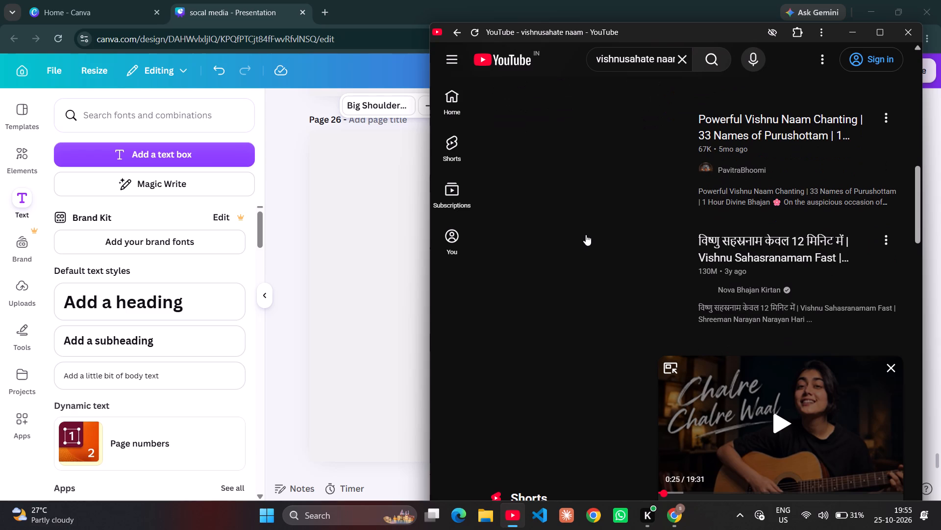
scroll(586, 235, "down", 3)
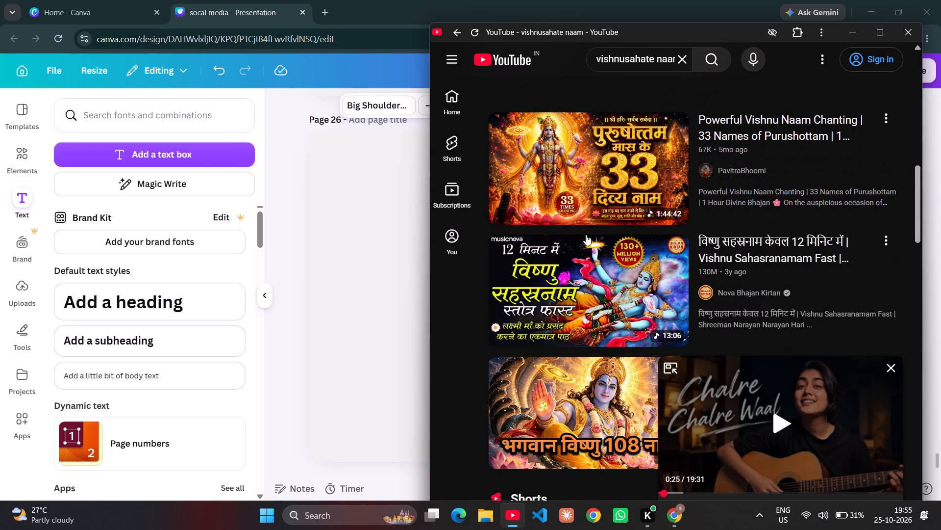
scroll(586, 235, "down", 1)
left_click(586, 235)
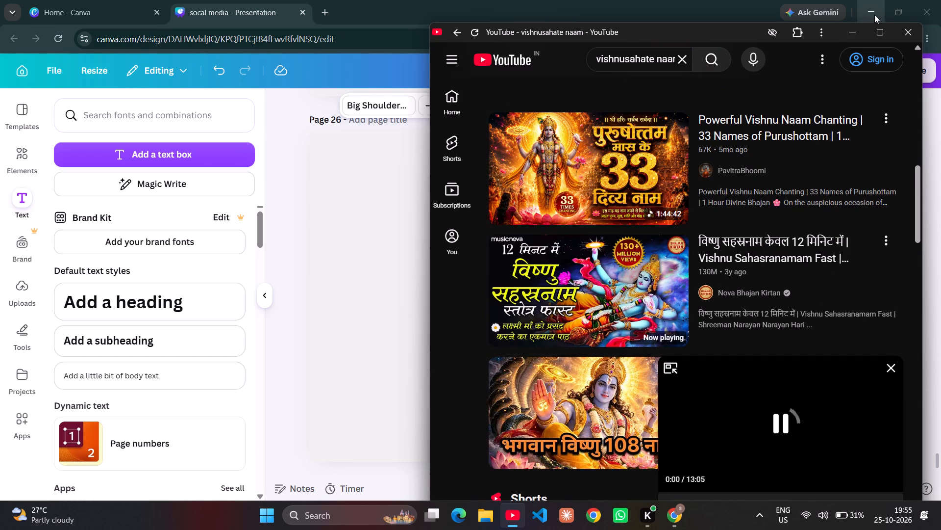
left_click(852, 37)
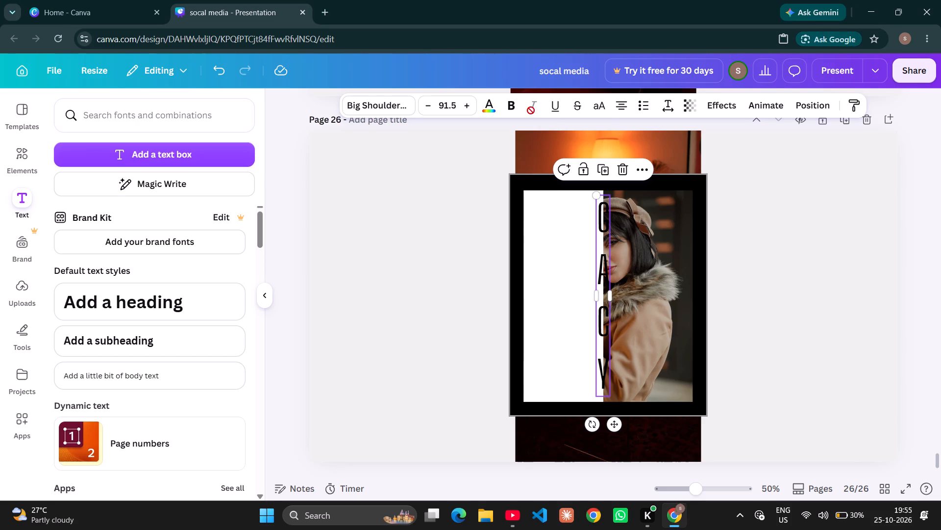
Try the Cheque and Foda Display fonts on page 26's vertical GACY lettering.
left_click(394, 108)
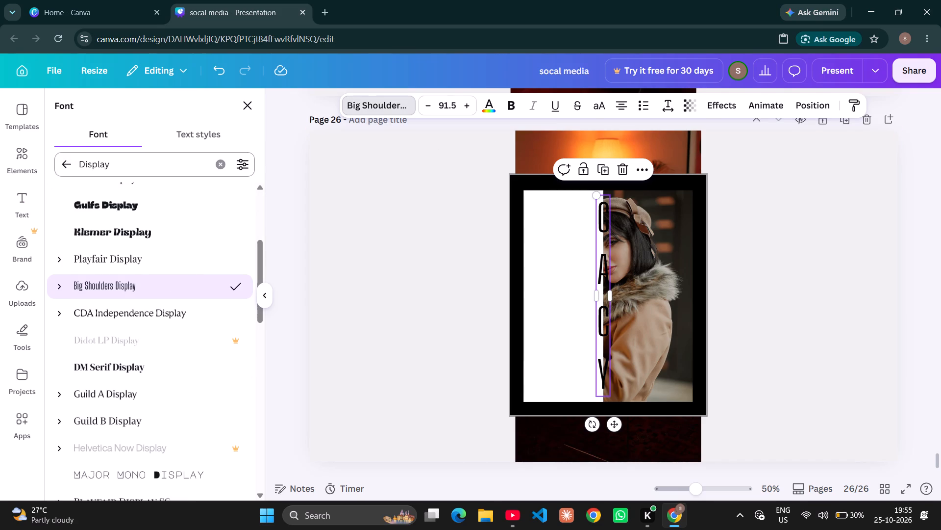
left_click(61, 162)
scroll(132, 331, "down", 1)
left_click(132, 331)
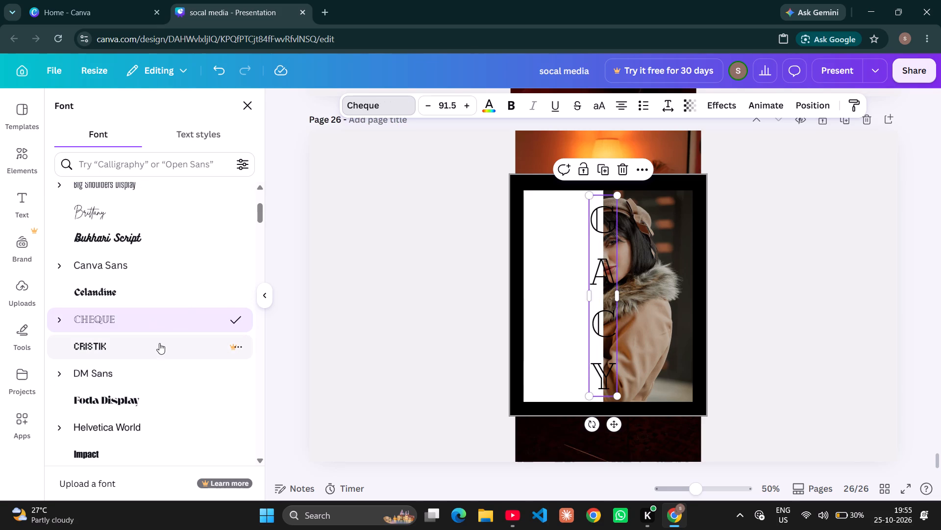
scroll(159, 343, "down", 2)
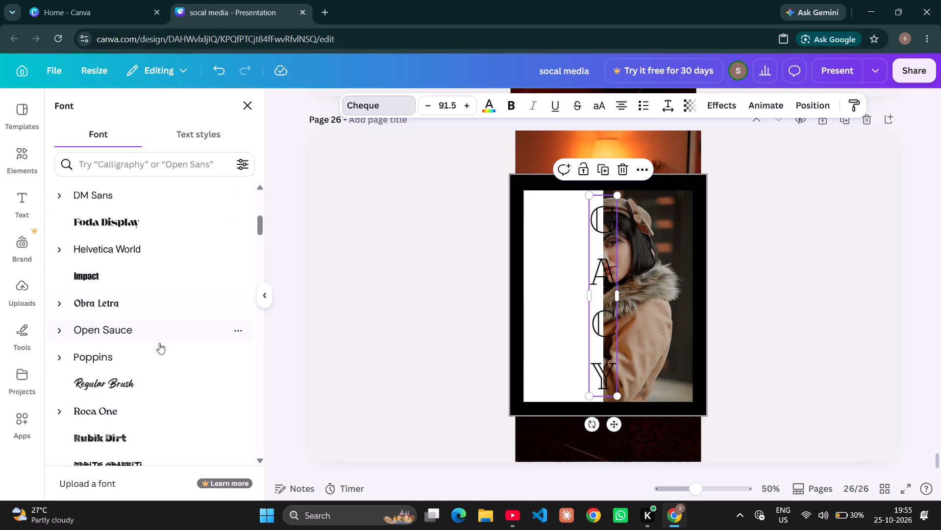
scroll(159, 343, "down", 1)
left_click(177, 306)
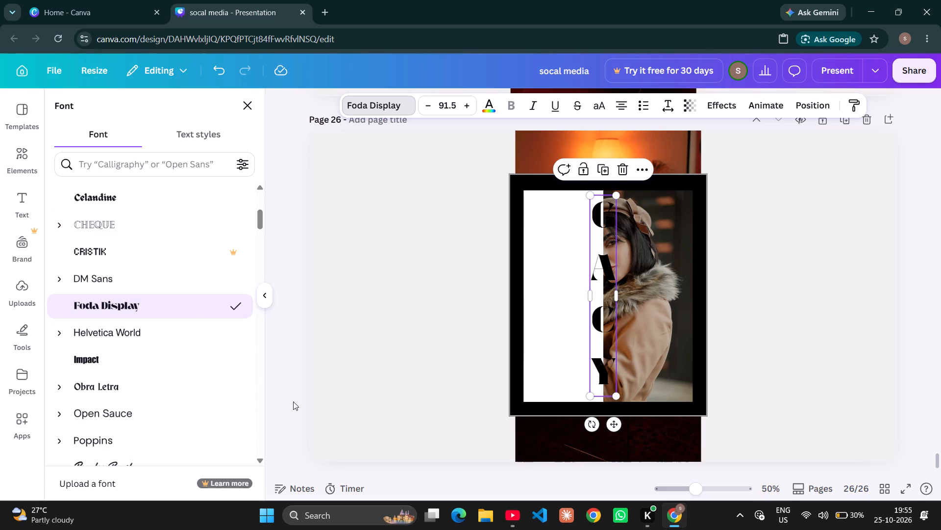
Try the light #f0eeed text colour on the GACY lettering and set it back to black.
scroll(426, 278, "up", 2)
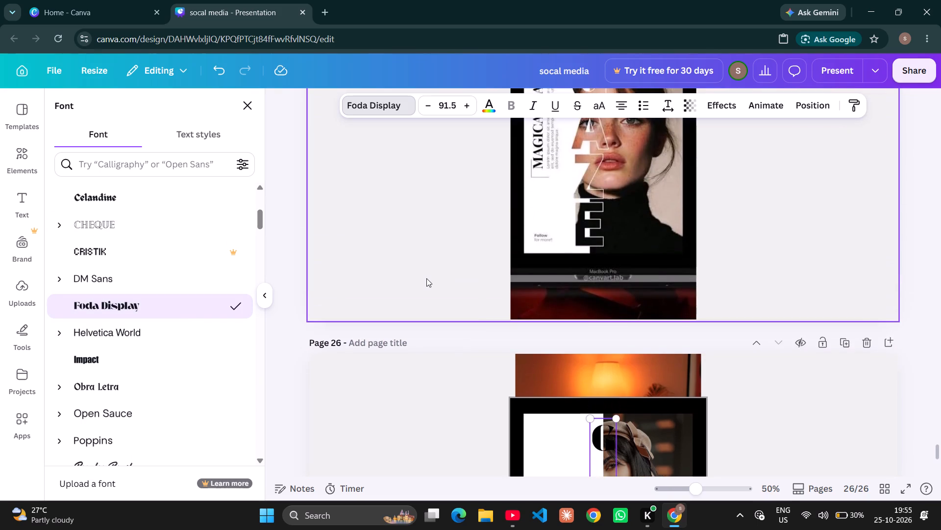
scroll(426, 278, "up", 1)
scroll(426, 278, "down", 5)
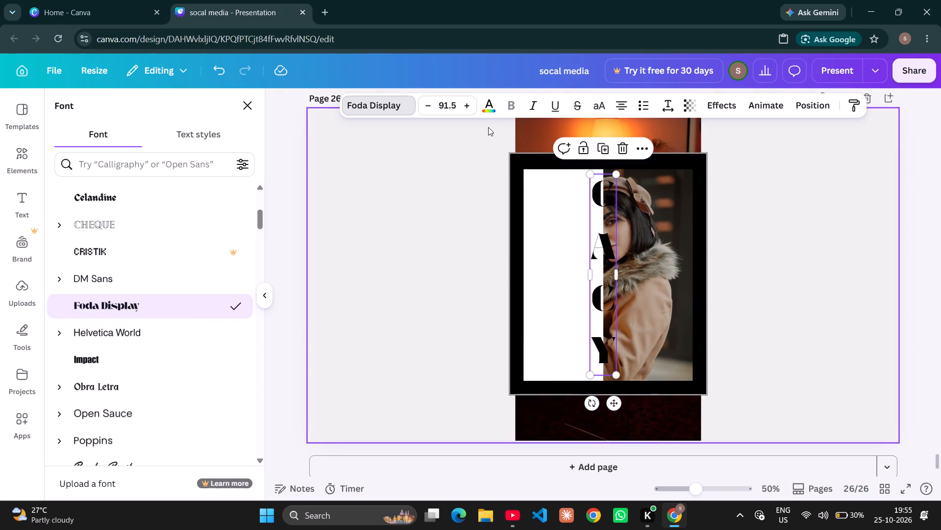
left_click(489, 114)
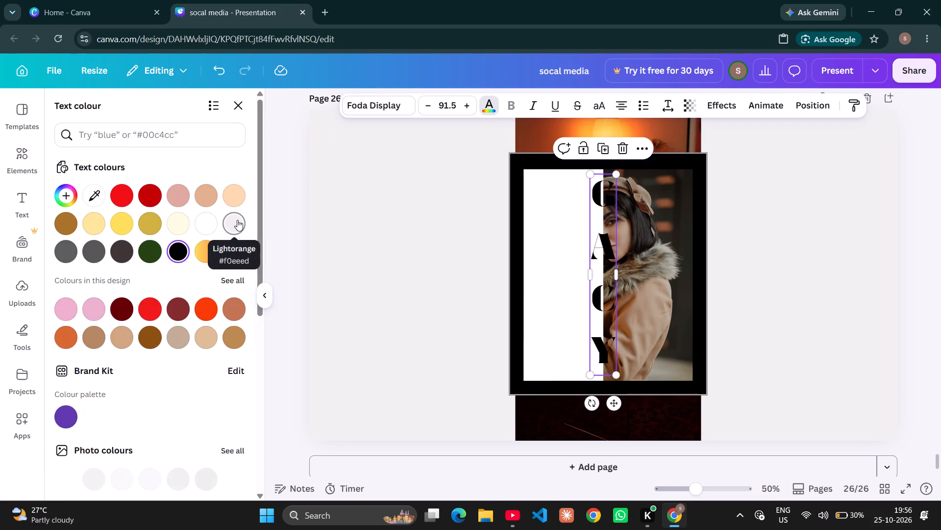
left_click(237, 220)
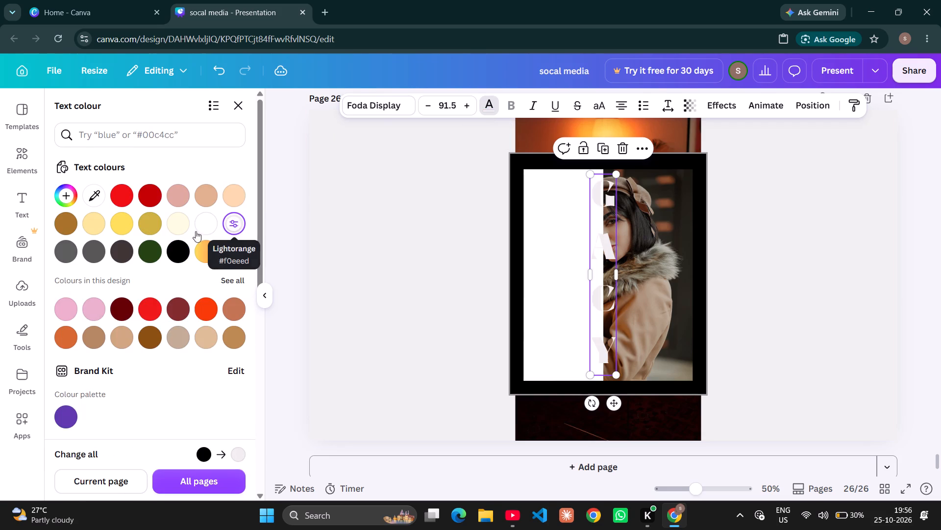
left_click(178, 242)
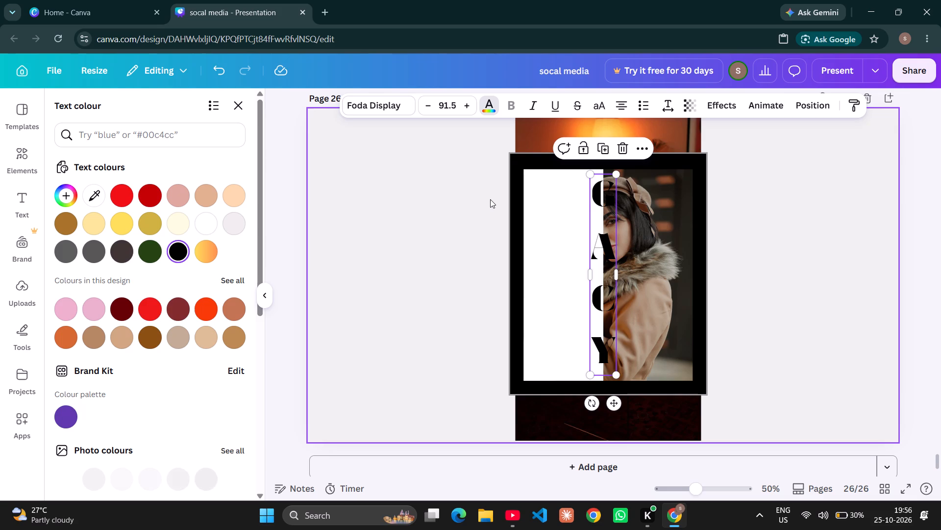
Compare the GACY lettering on page 26 with the GAZE lettering of the reference poster on page 25.
scroll(490, 199, "up", 4)
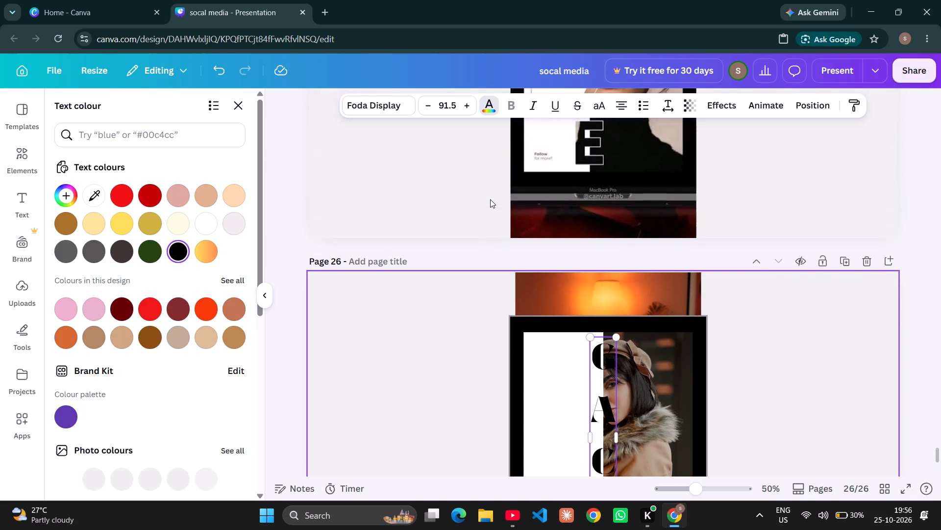
scroll(490, 199, "up", 2)
scroll(490, 199, "down", 1)
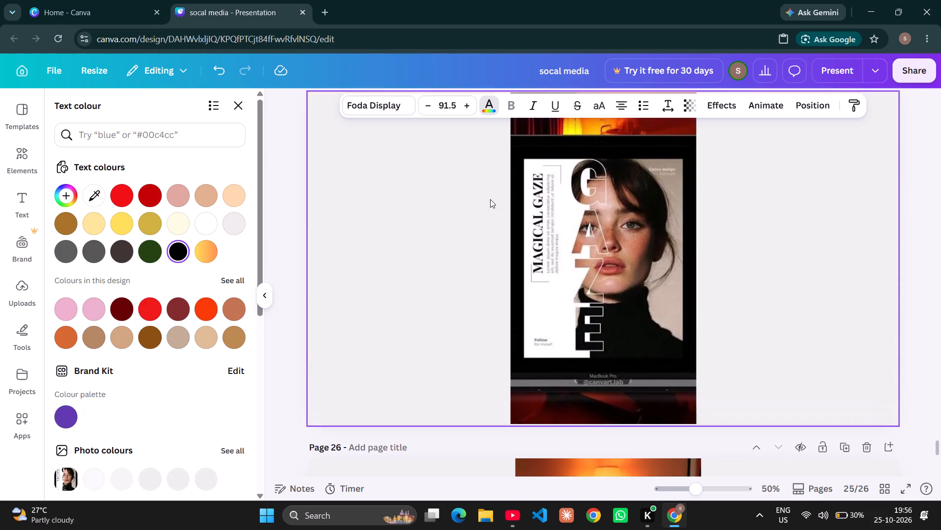
scroll(490, 199, "down", 3)
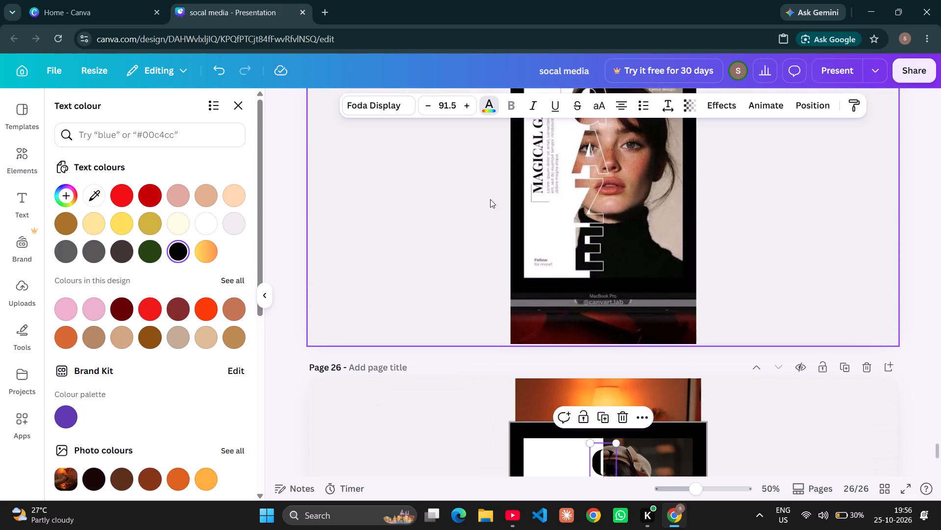
scroll(490, 199, "down", 3)
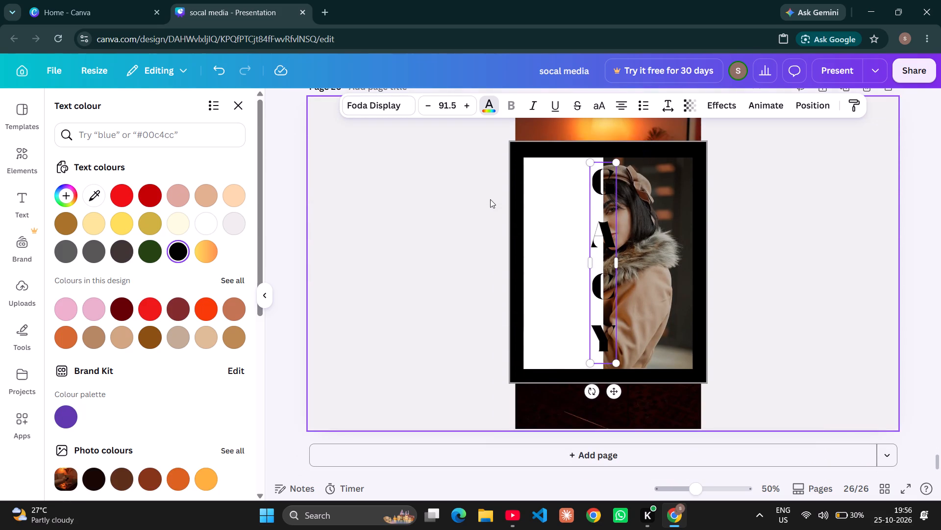
scroll(490, 199, "down", 1)
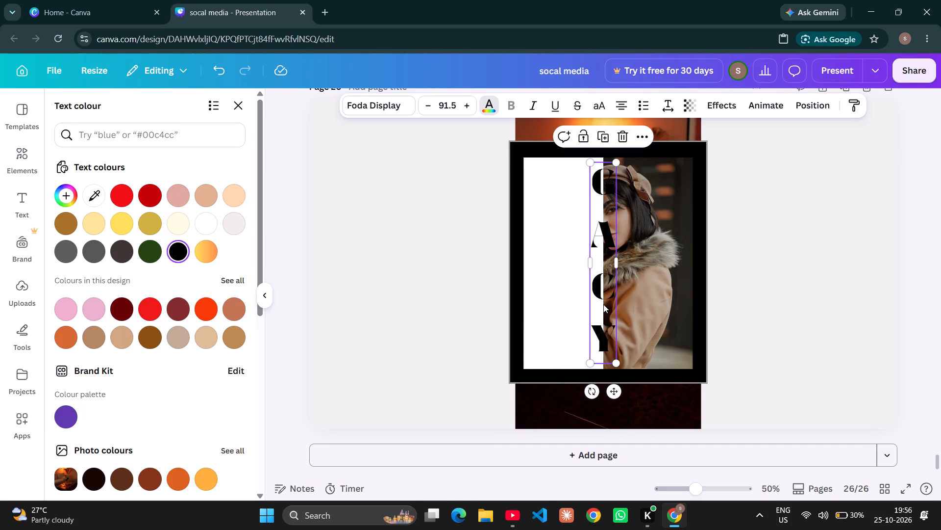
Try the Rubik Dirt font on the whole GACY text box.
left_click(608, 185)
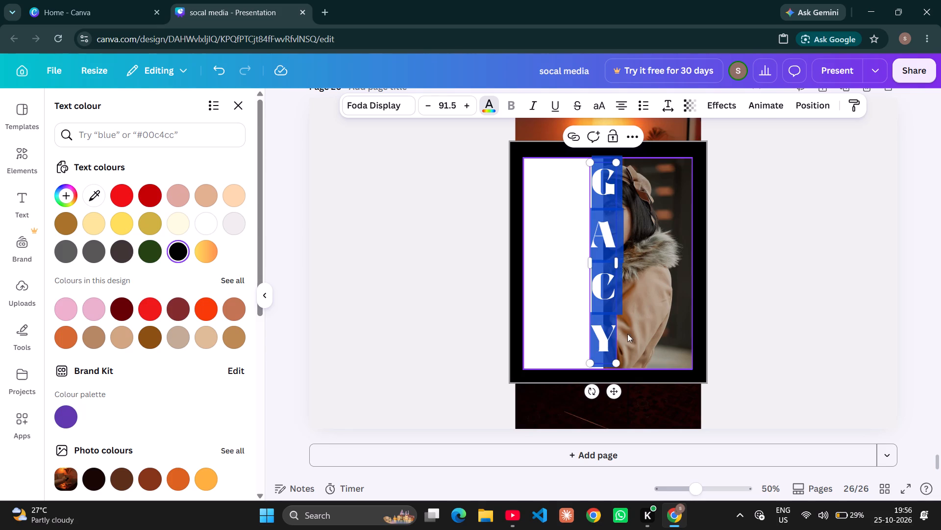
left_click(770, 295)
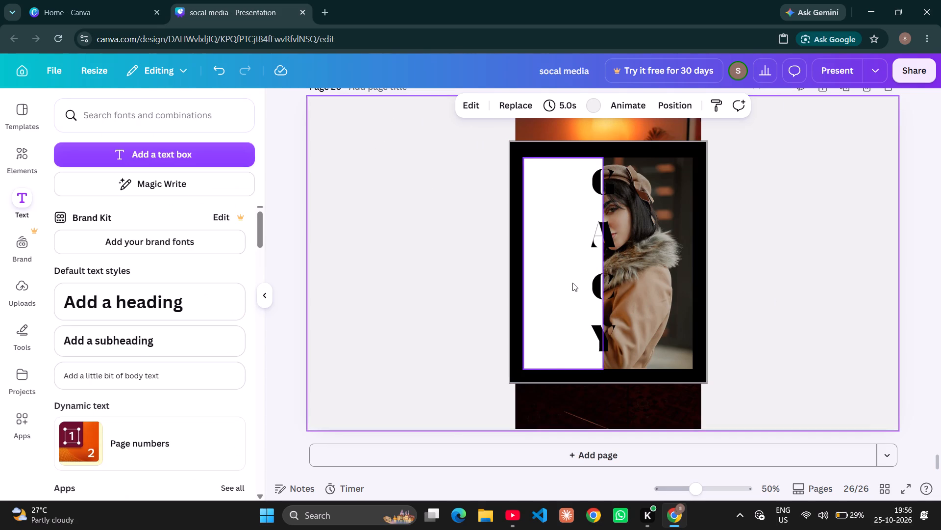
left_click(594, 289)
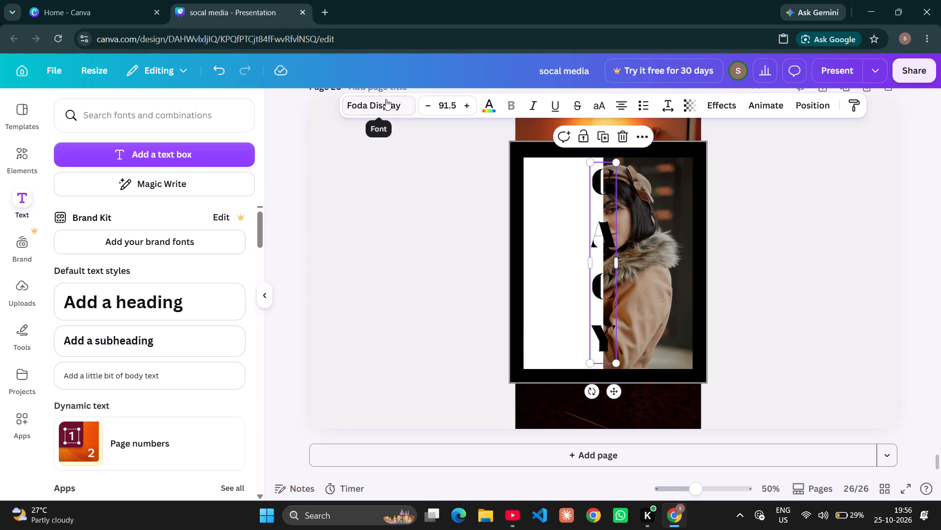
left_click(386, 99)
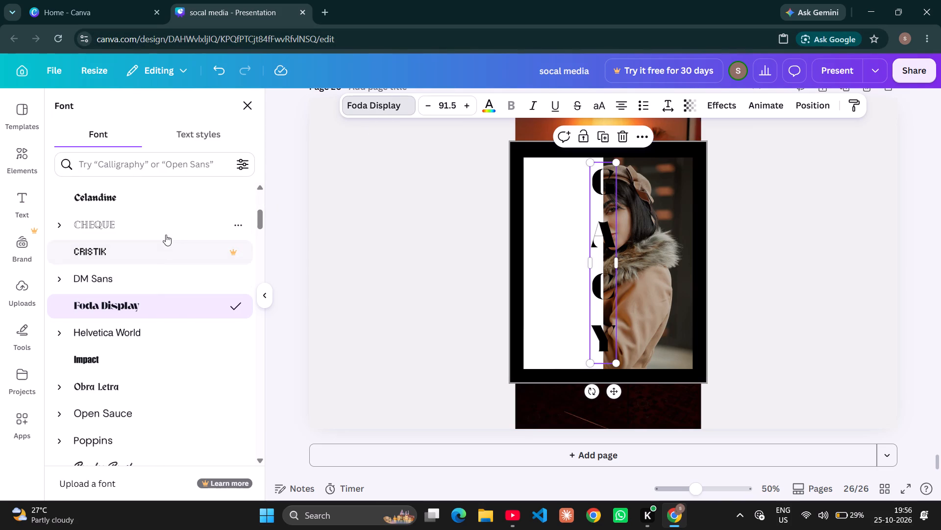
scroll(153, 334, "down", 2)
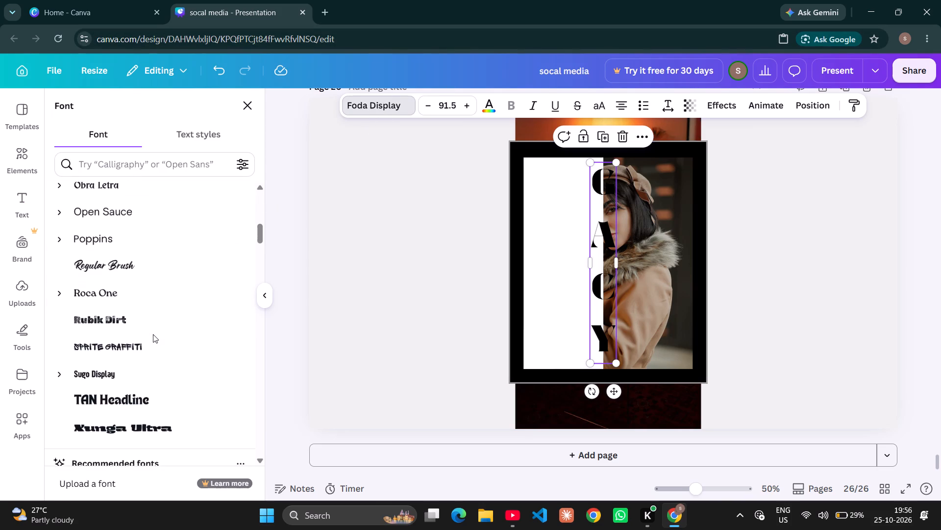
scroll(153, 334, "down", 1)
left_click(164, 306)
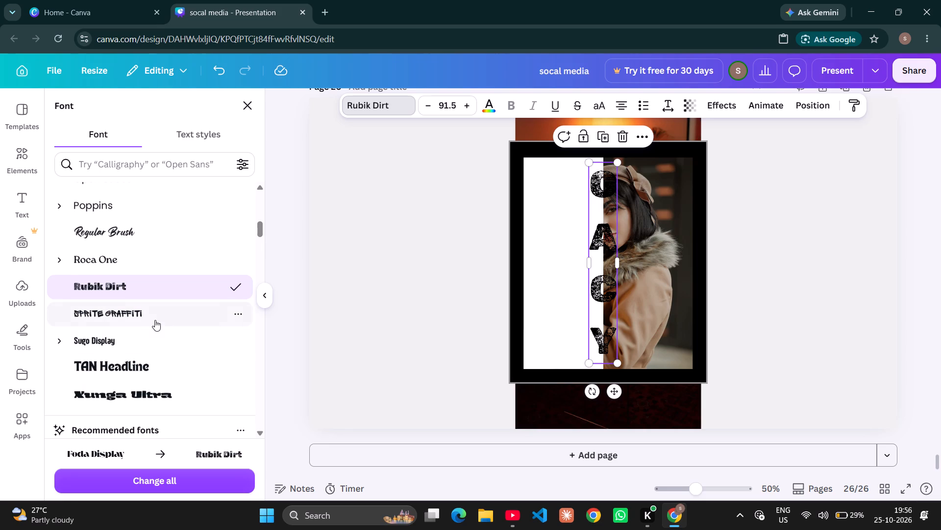
Set the GACY lettering's font to Gulfs Display from the recently used fonts.
scroll(155, 322, "down", 7)
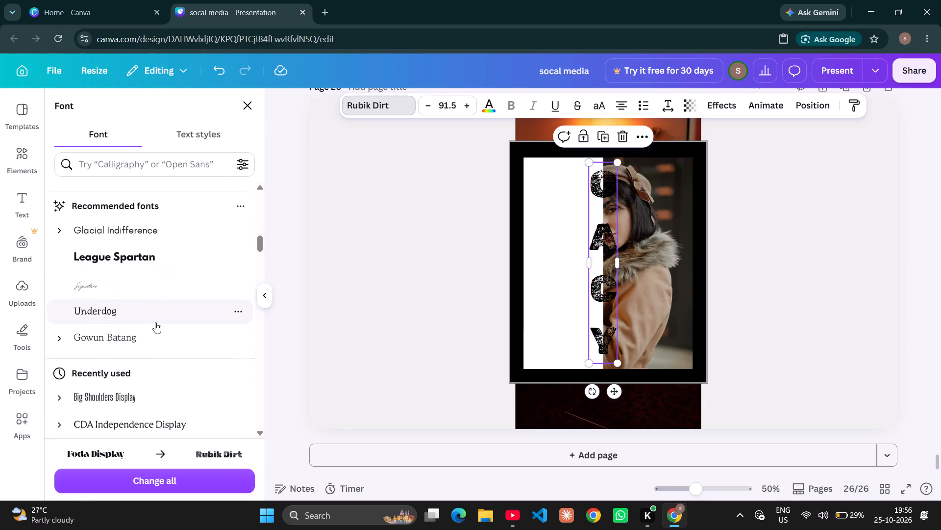
scroll(155, 322, "down", 1)
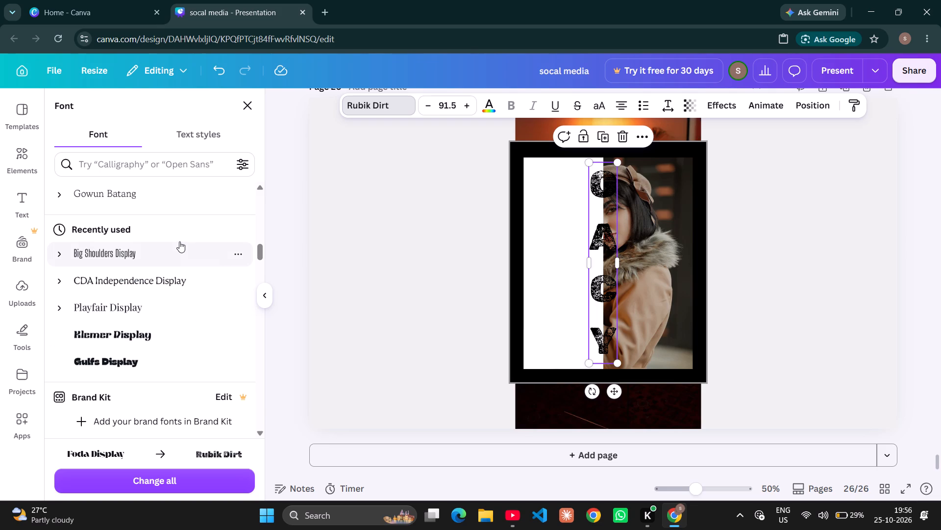
left_click(138, 354)
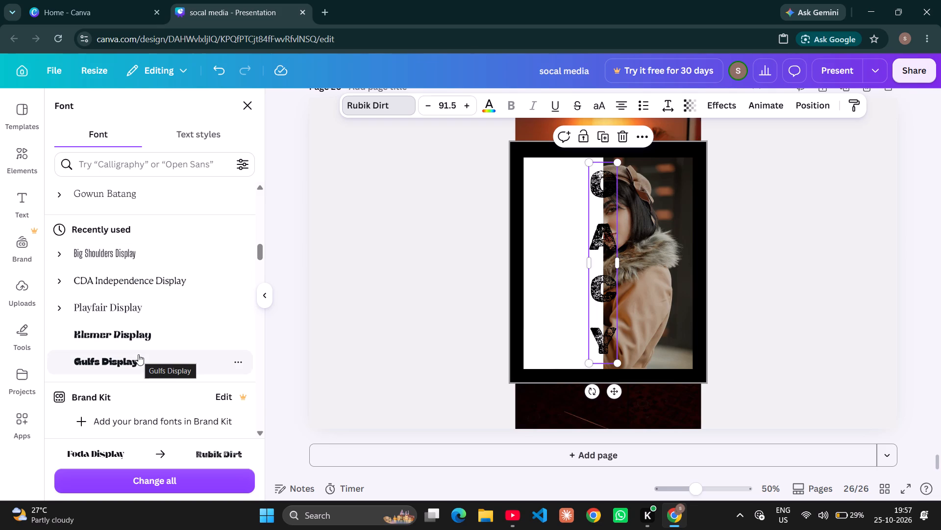
Browse the popular fonts and the font style categories for a bold alternative for the GACY lettering.
scroll(138, 354, "down", 5)
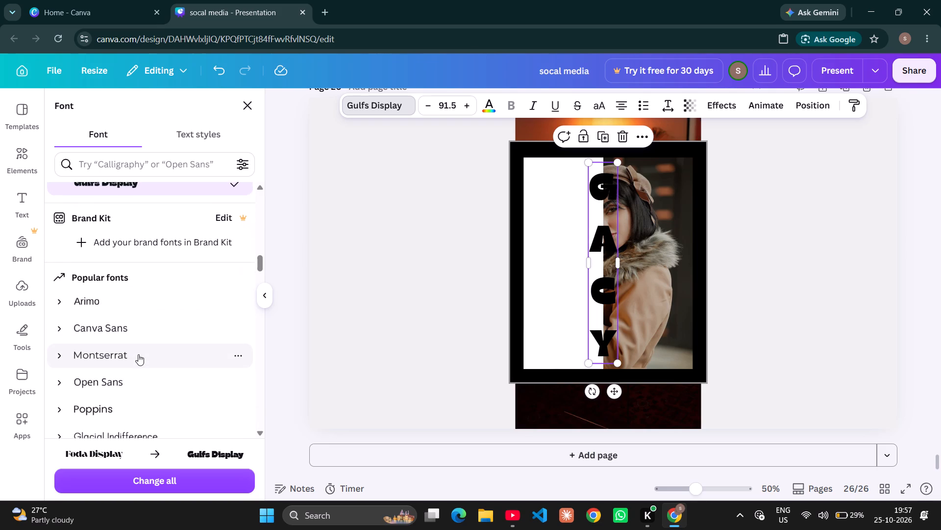
scroll(138, 354, "right", 2)
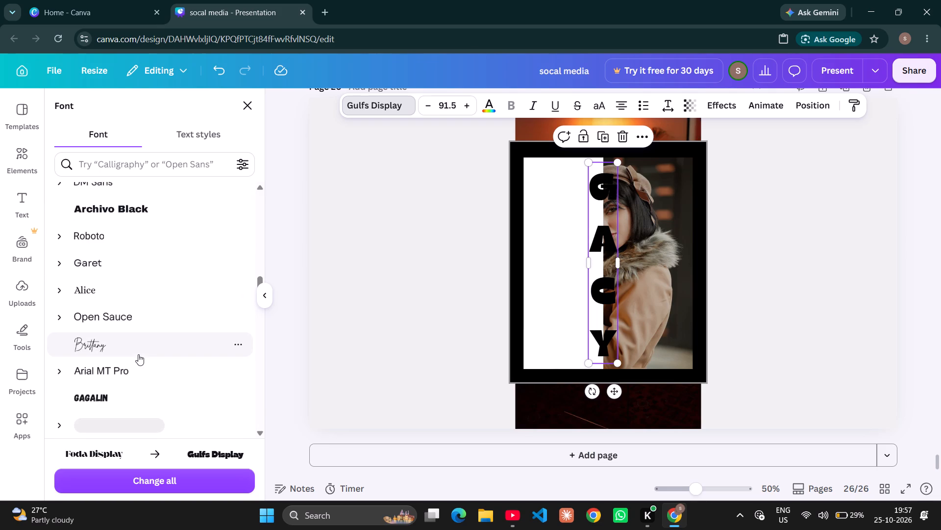
scroll(138, 354, "up", 16)
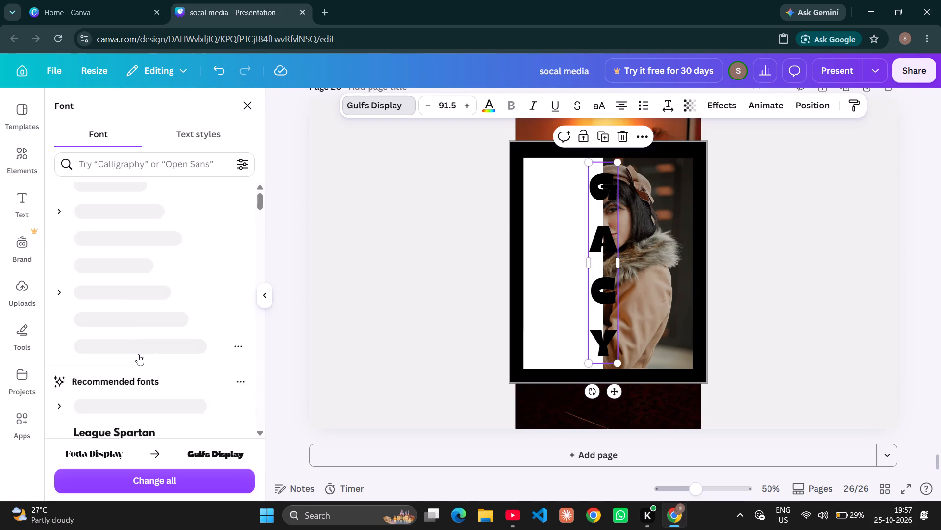
scroll(199, 205, "left", 1)
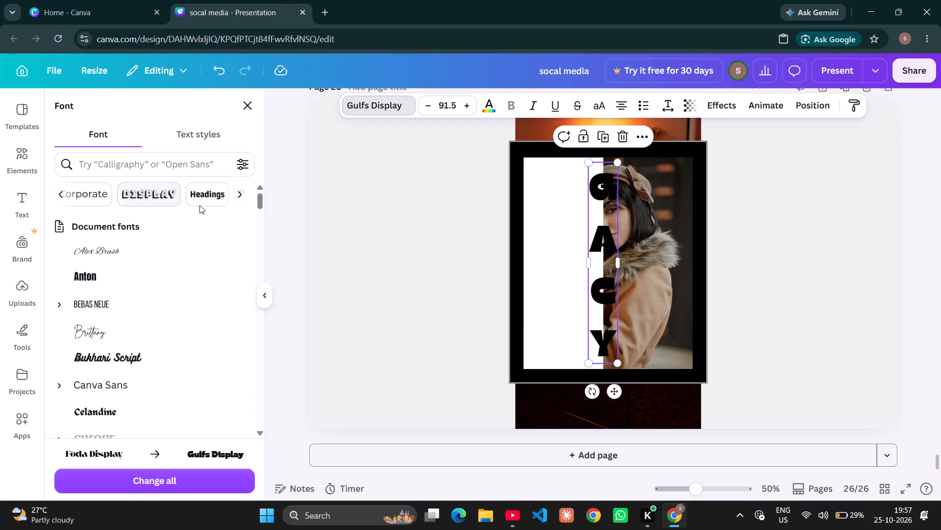
scroll(199, 205, "left", 6)
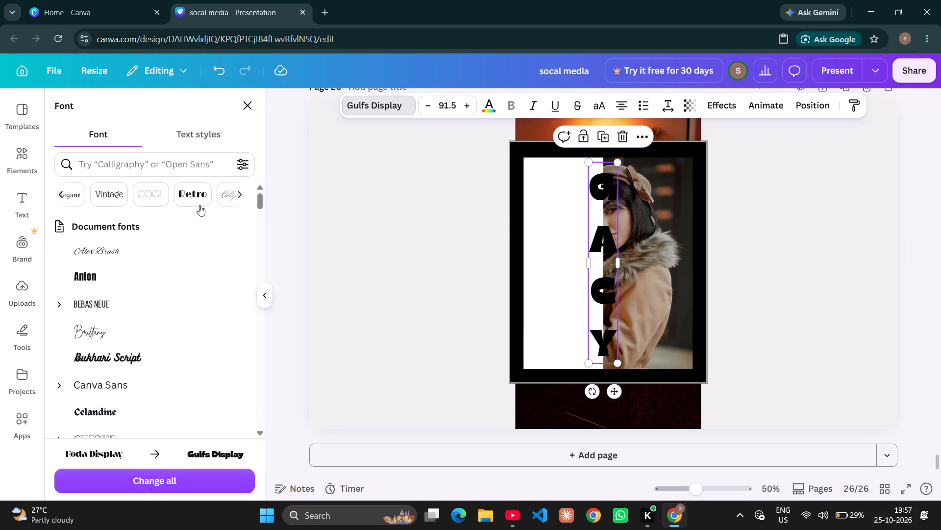
scroll(199, 205, "left", 4)
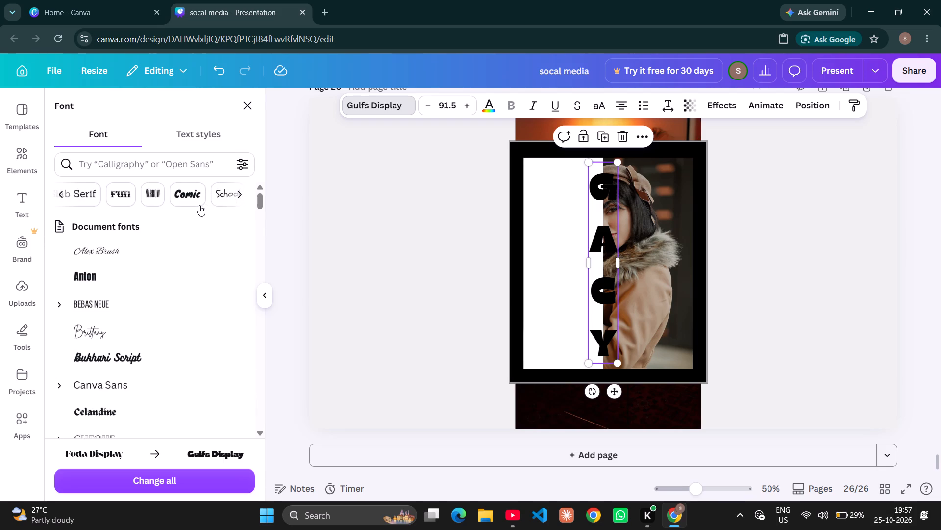
scroll(199, 205, "left", 9)
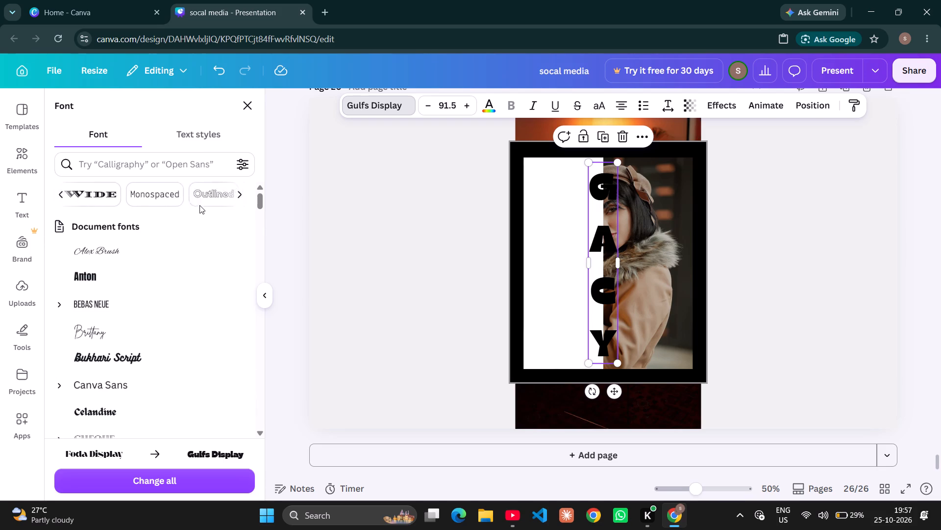
scroll(199, 205, "left", 3)
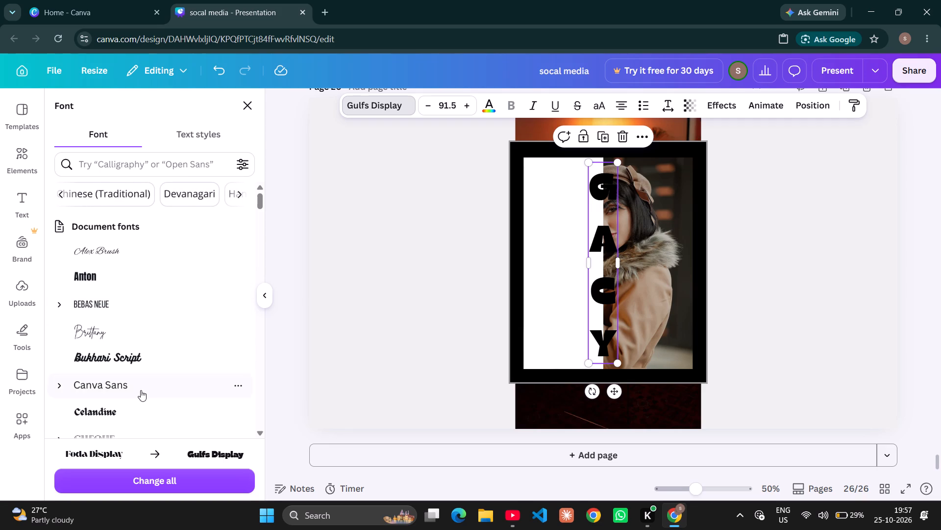
Set the GACY lettering's font to Celandine from the document fonts.
scroll(141, 390, "down", 2)
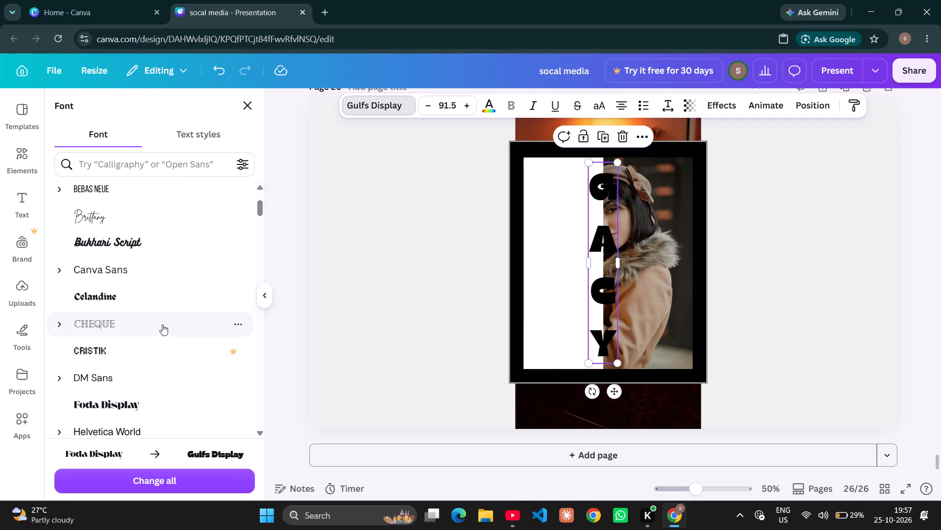
left_click(170, 294)
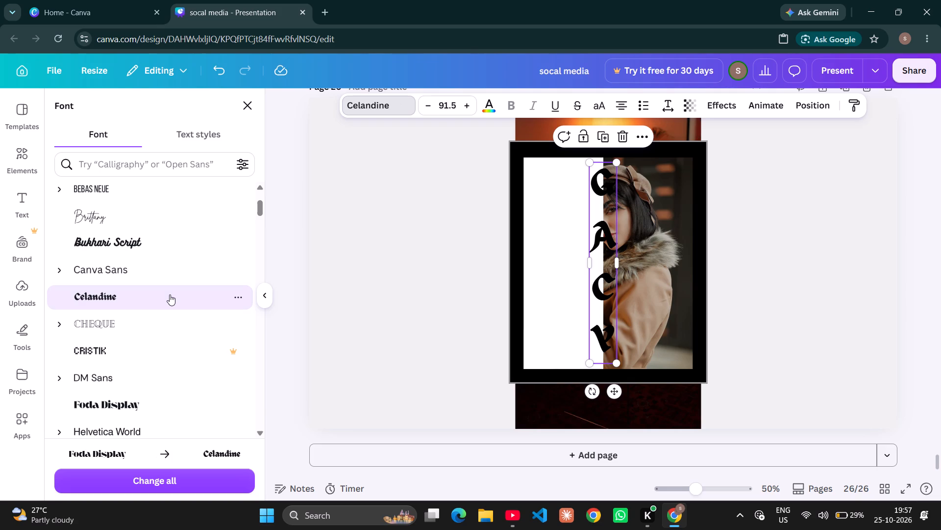
left_click(450, 249)
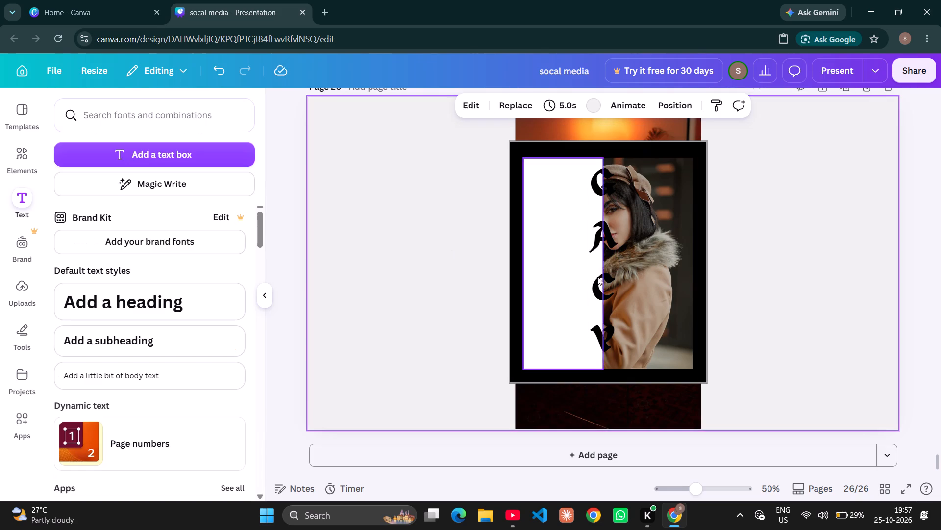
Compare the GACY lettering on page 26 with the GAZE lettering of the reference poster on page 25.
left_click(600, 298)
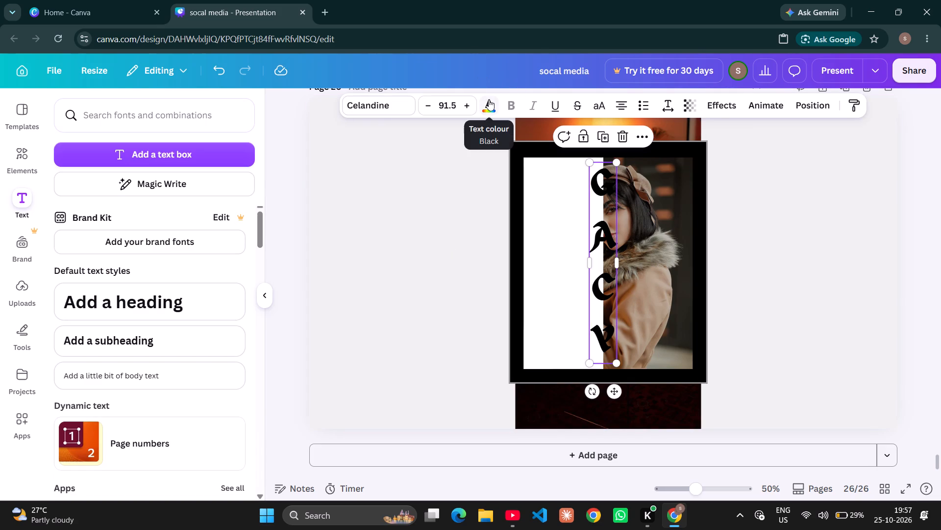
left_click(449, 223)
scroll(449, 223, "up", 5)
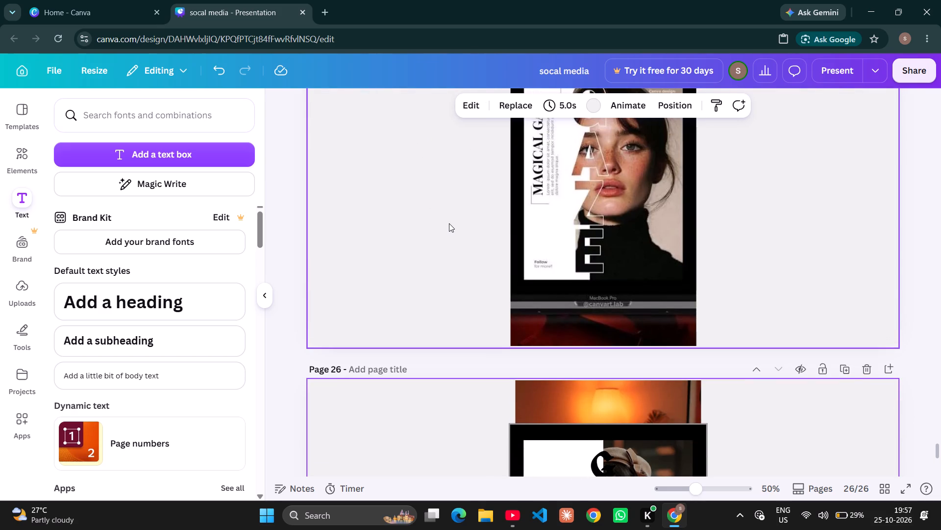
scroll(449, 223, "down", 2)
scroll(449, 223, "right", 1)
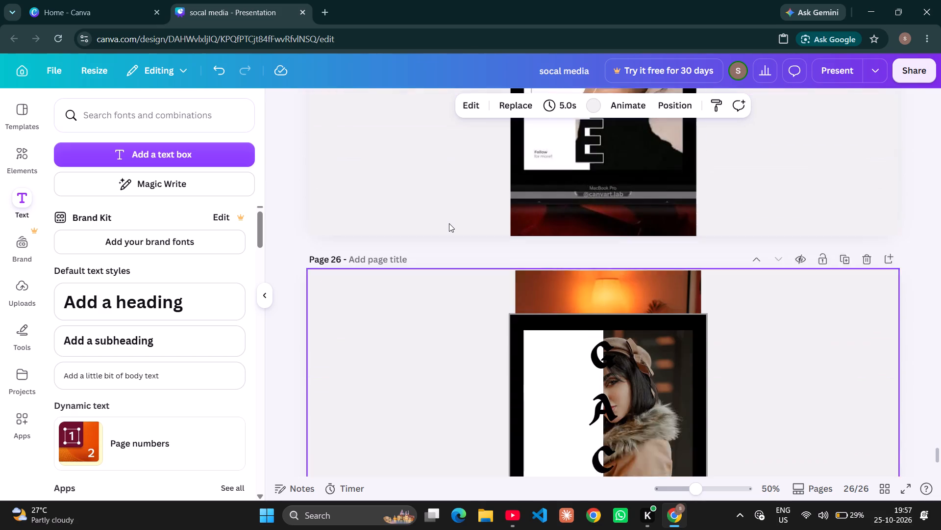
scroll(449, 223, "right", 1)
scroll(449, 223, "down", 1)
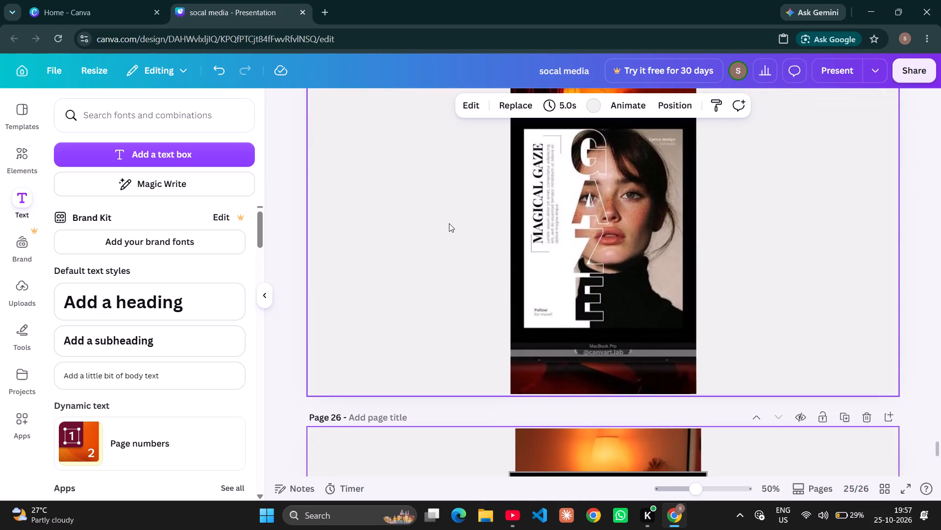
scroll(449, 223, "down", 2)
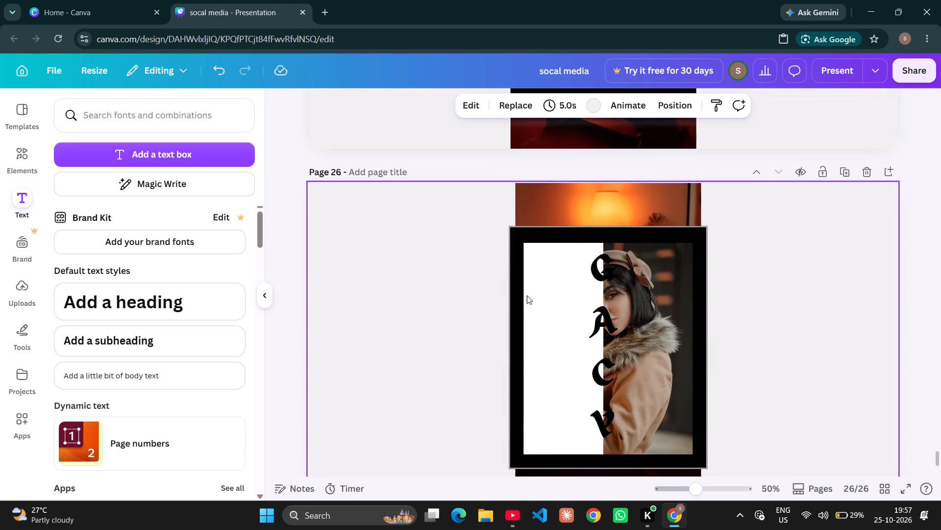
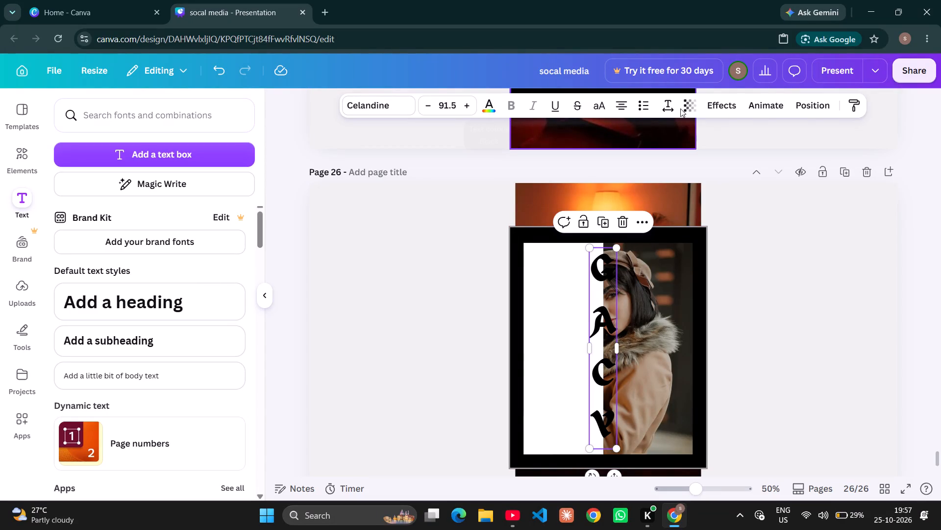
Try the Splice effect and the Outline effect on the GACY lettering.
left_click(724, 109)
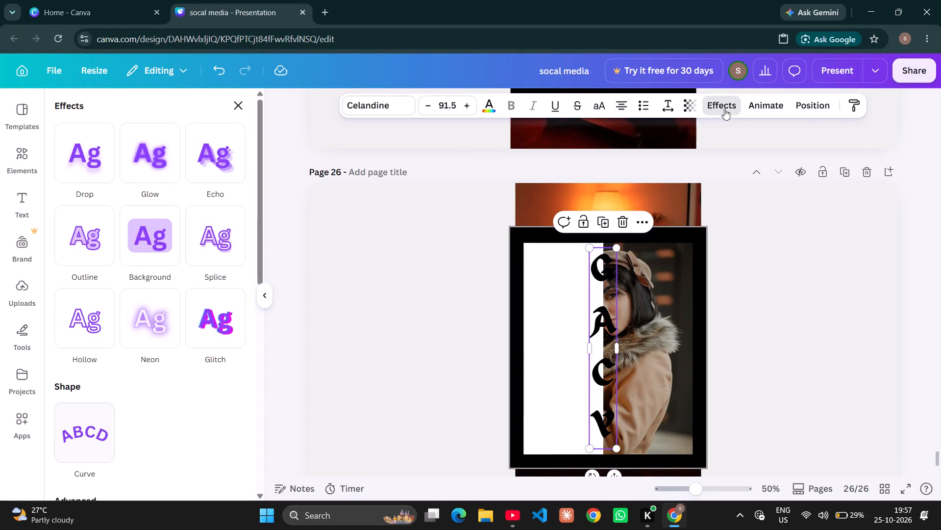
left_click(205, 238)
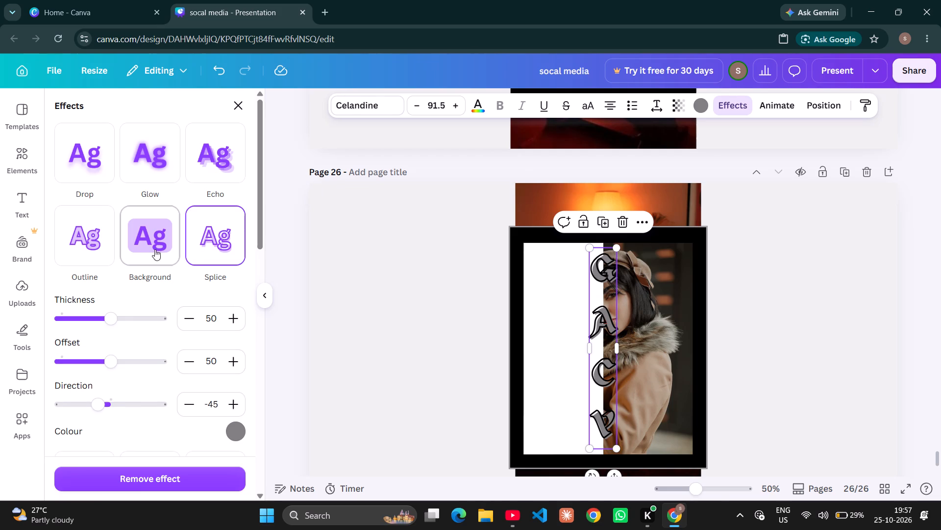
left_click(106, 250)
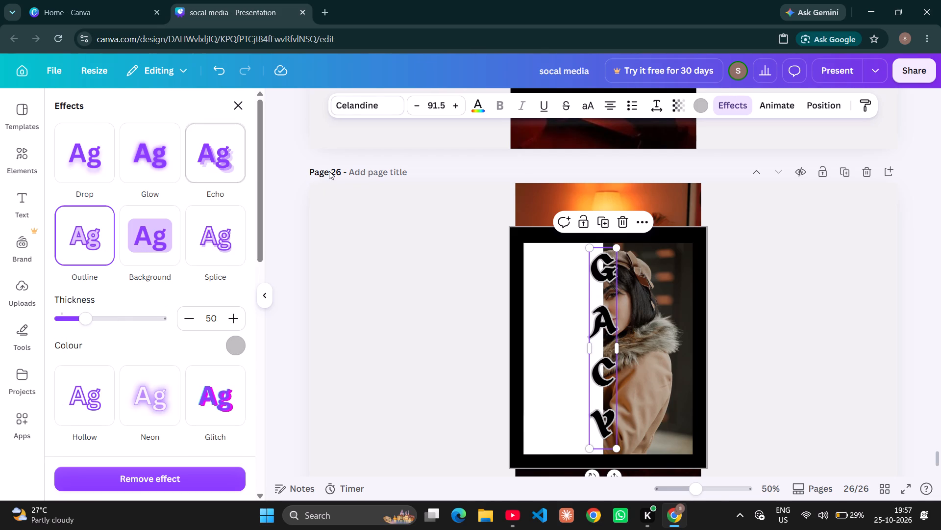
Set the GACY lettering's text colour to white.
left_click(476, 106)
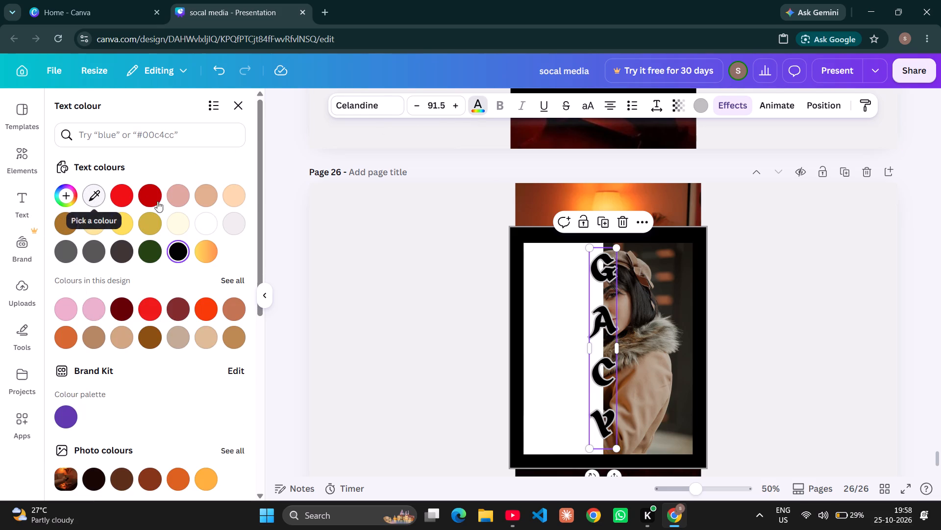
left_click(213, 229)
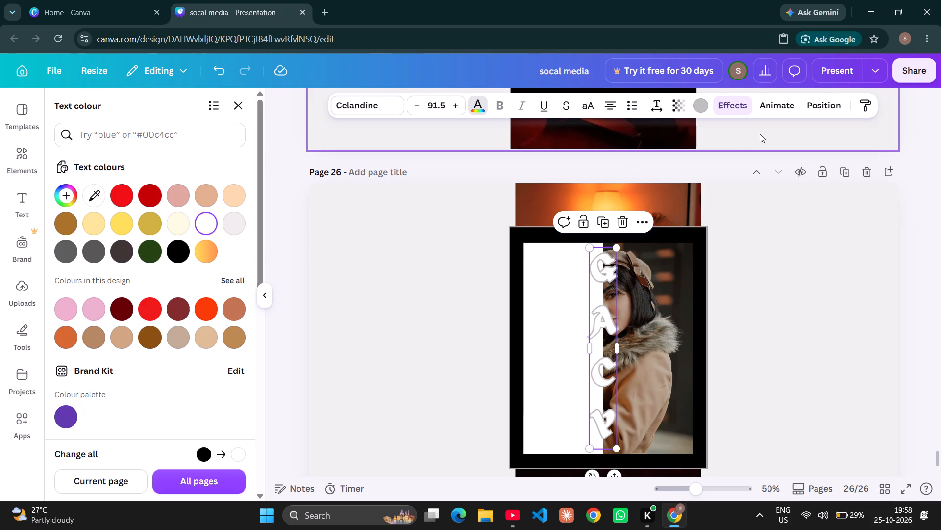
Apply the Hollow effect to the GACY lettering.
left_click(736, 100)
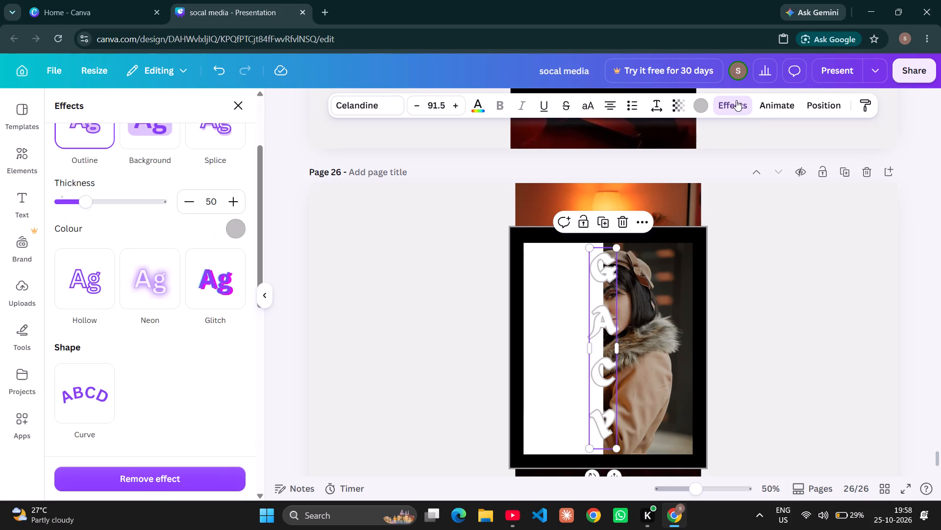
left_click(80, 303)
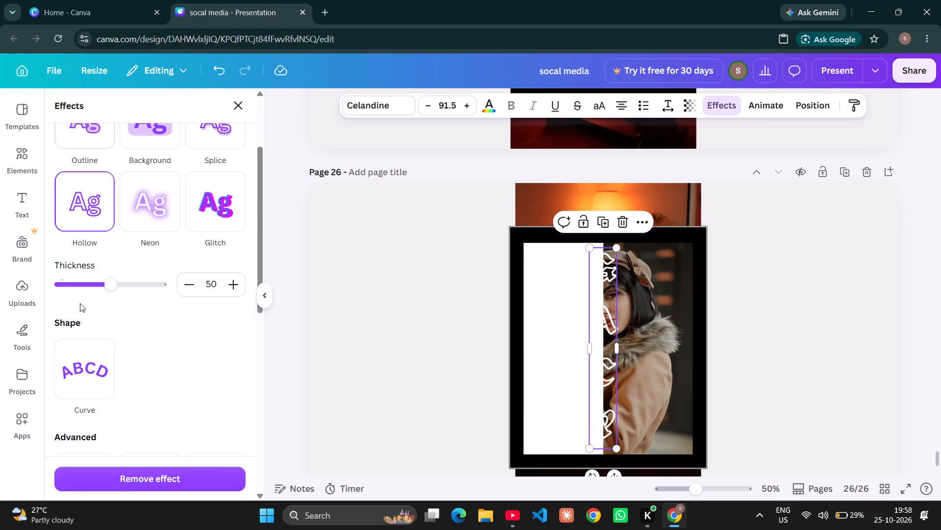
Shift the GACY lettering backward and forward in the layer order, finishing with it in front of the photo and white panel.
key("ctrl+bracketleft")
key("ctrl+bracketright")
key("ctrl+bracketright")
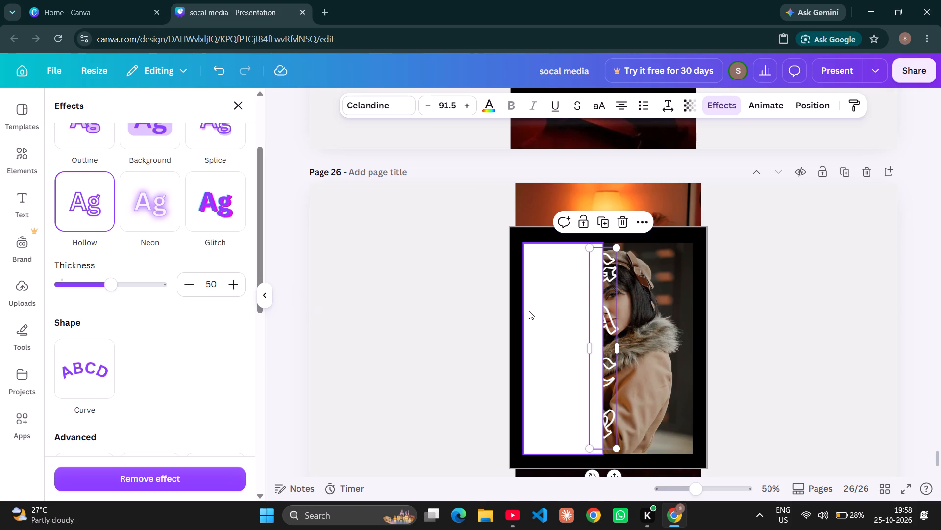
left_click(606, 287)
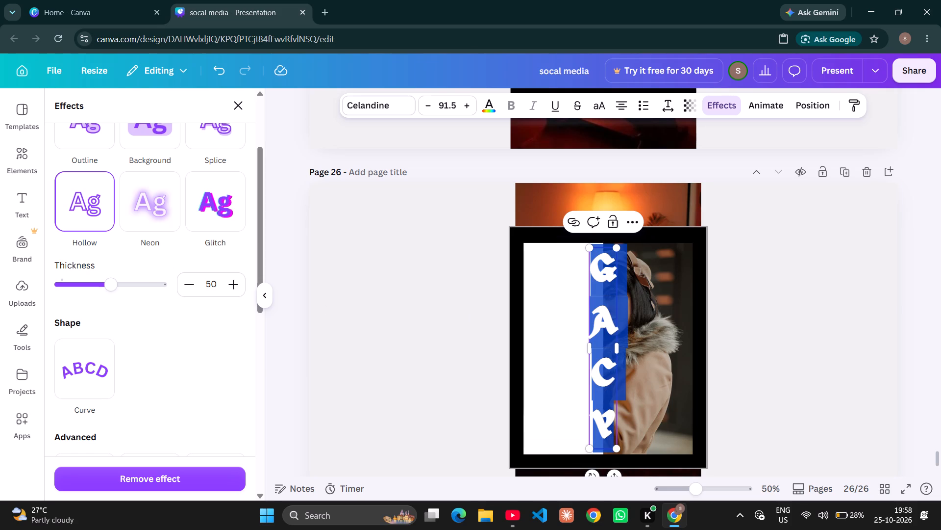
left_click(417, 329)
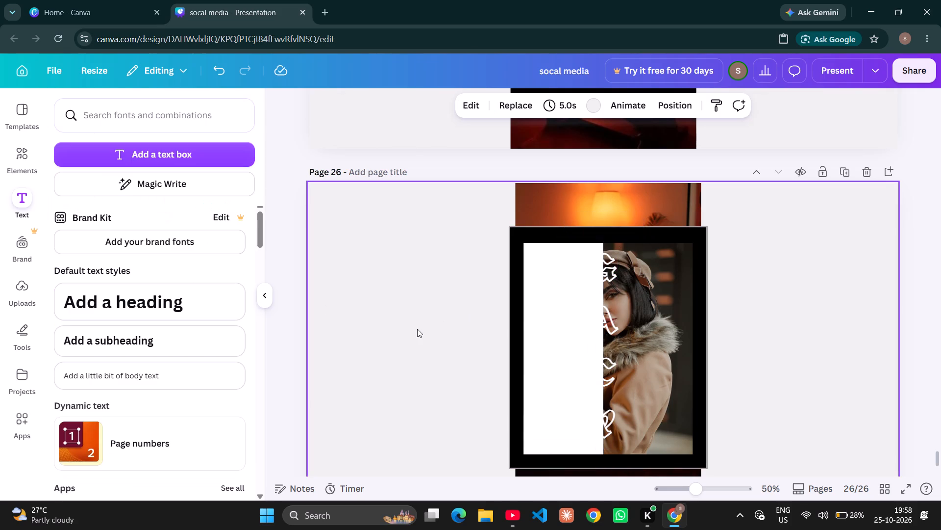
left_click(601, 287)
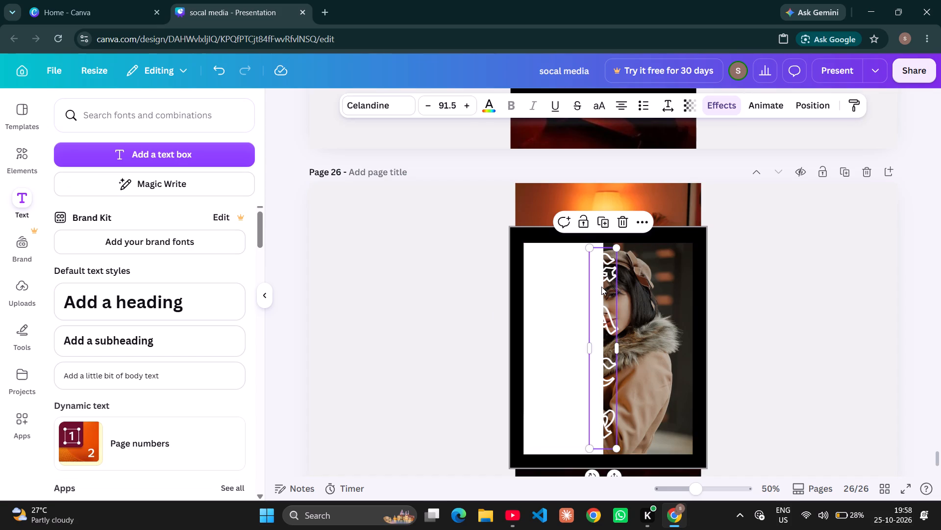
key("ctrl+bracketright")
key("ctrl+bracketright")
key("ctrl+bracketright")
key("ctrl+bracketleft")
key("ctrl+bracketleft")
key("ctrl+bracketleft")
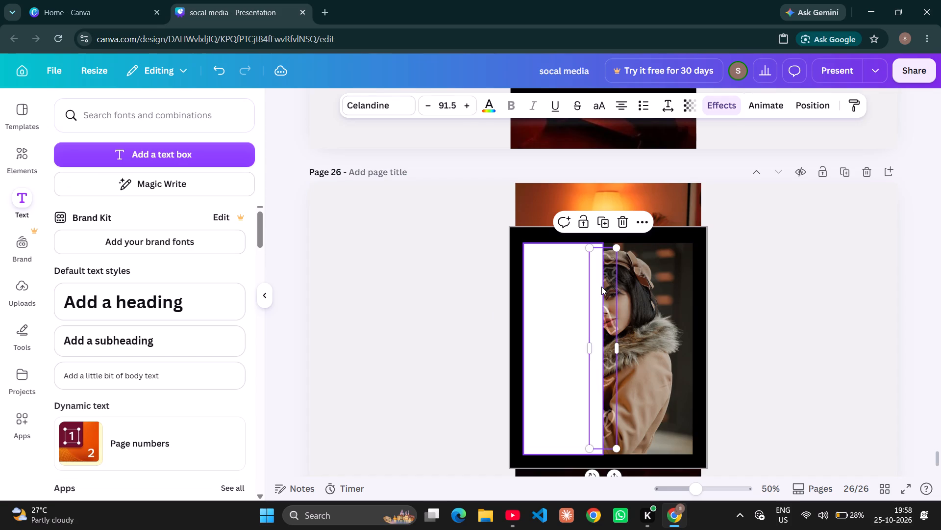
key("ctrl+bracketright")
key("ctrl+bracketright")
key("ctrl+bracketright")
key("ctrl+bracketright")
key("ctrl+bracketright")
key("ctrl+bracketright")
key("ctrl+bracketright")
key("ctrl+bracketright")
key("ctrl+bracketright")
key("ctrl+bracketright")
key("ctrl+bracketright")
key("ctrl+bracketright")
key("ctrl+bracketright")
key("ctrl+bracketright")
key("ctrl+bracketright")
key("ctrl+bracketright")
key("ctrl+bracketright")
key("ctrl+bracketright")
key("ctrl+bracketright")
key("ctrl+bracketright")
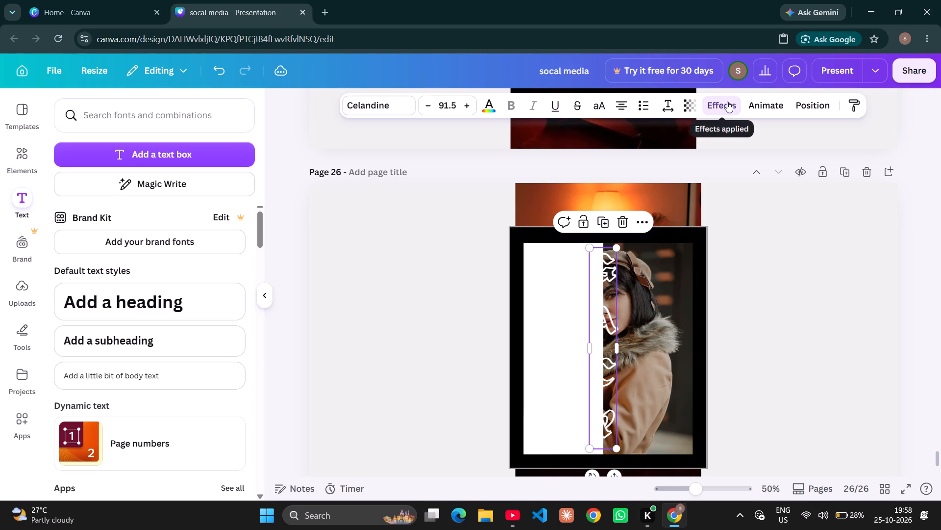
Set the hollow GACY lettering's text colour to black.
left_click(484, 105)
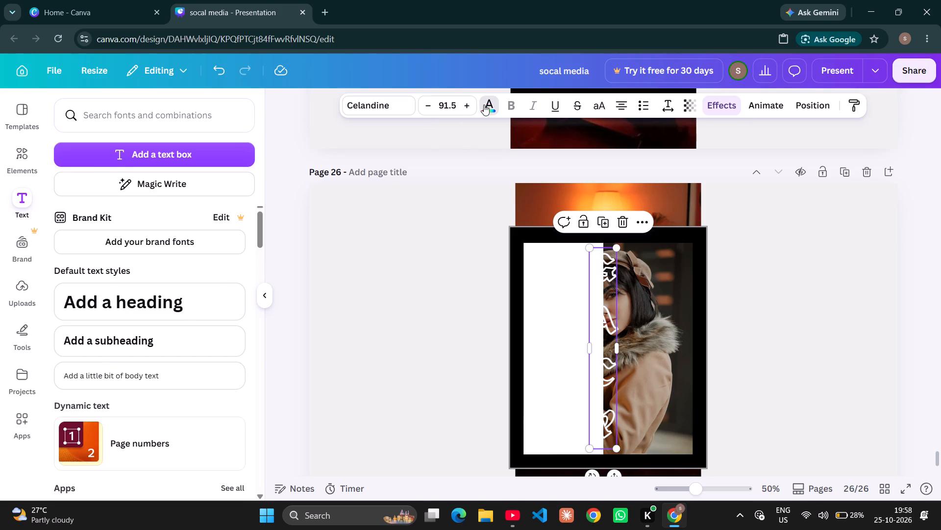
left_click(183, 242)
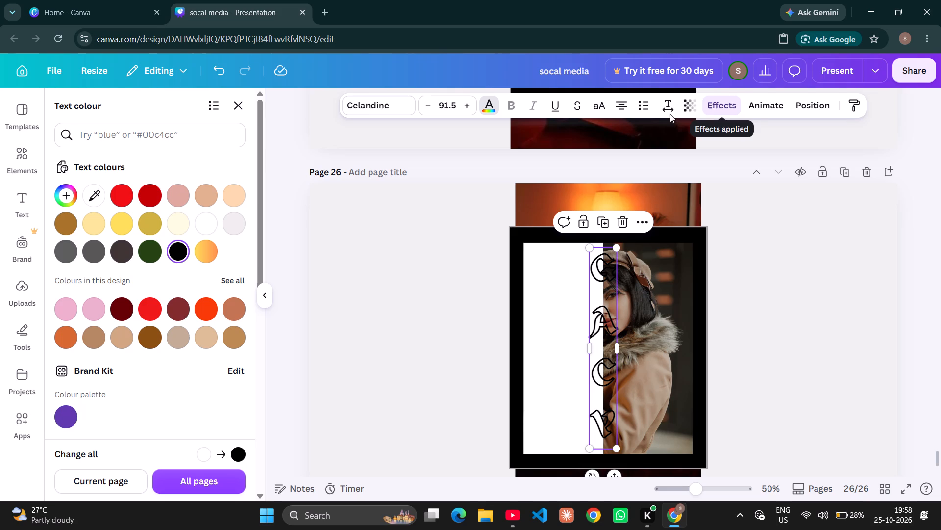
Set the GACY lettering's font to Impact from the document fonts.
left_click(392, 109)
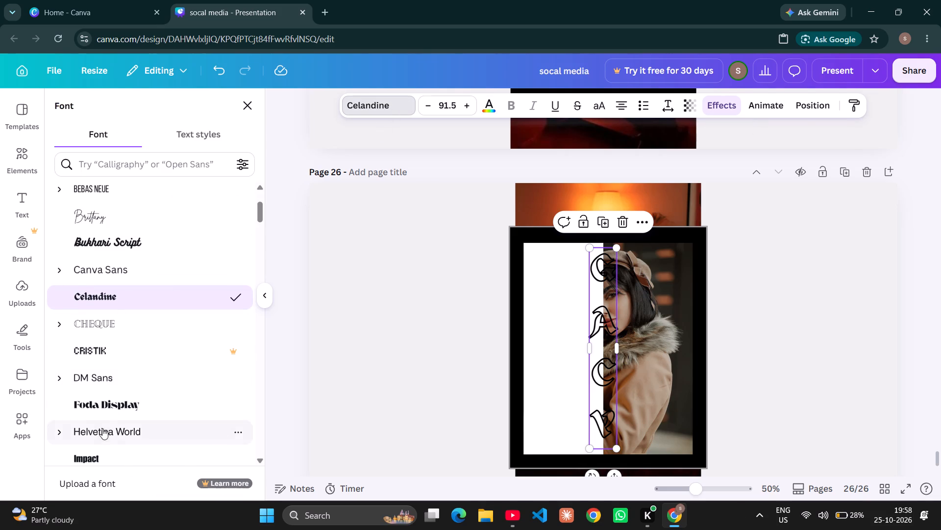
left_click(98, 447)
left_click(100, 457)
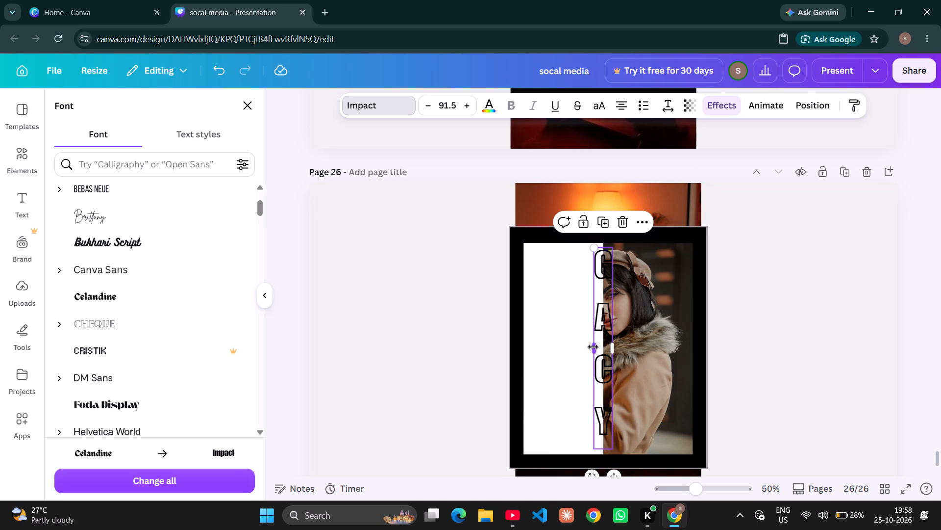
Widen the GACY text box to about 171 and centre it over the edge between the white panel and the photo.
right_click_drag(593, 347, 563, 344)
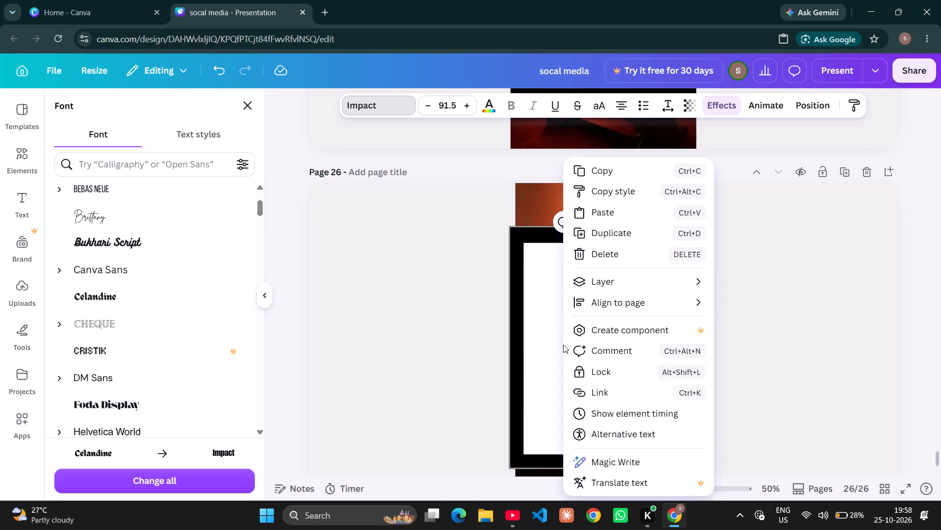
left_click(489, 339)
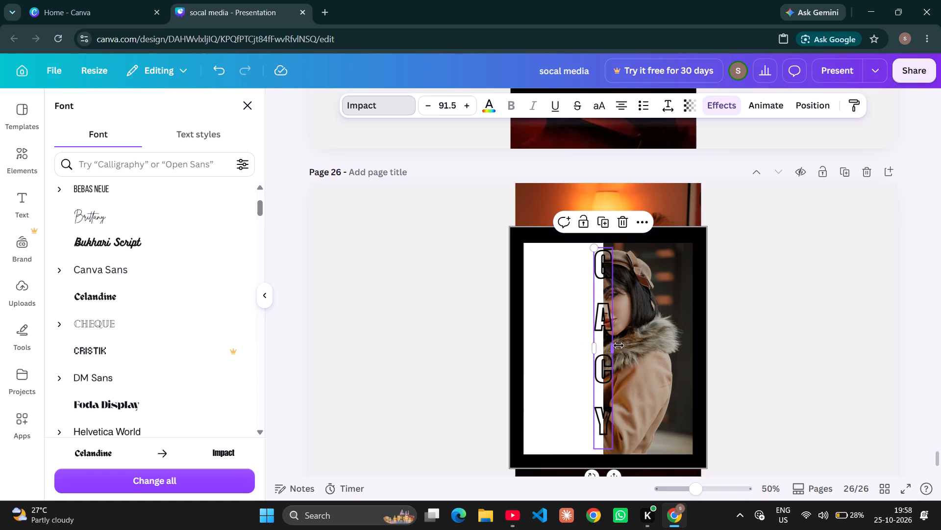
left_click_drag(614, 348, 648, 353)
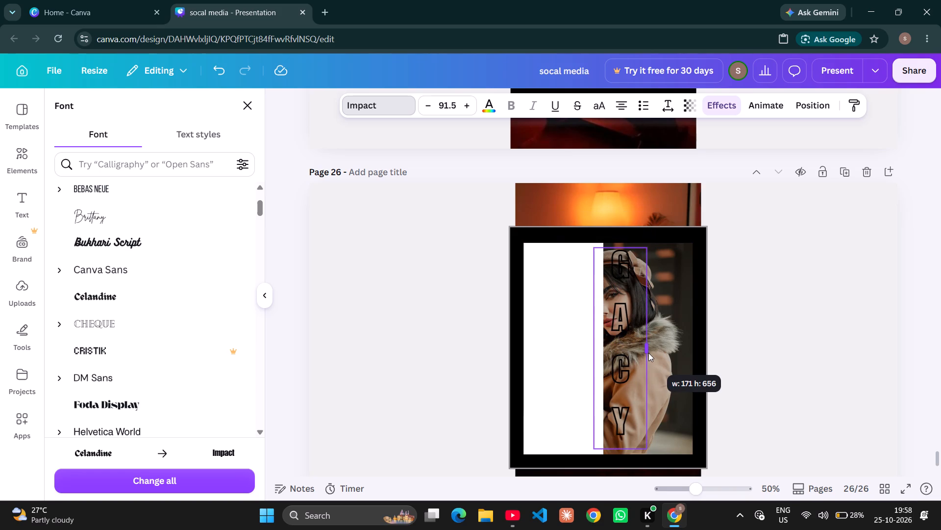
left_click_drag(648, 353, 647, 350)
left_click_drag(629, 351, 611, 355)
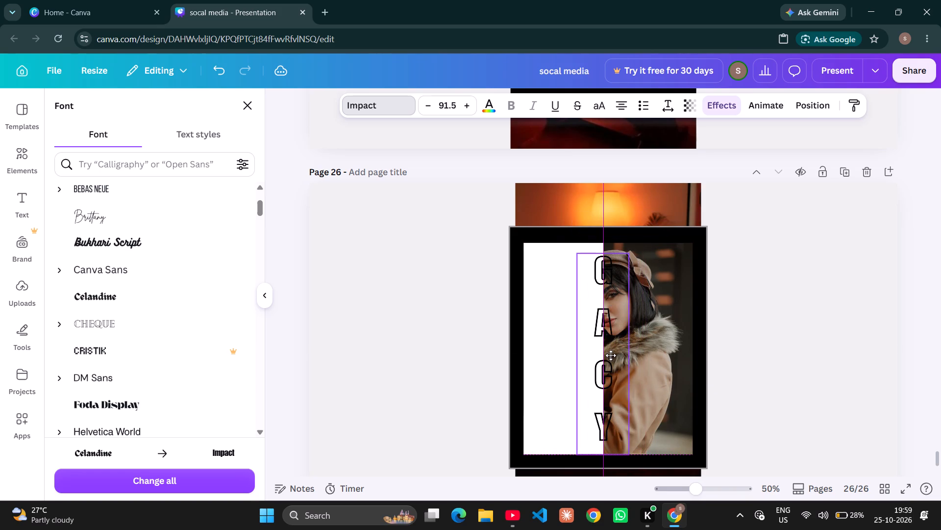
left_click_drag(611, 355, 612, 353)
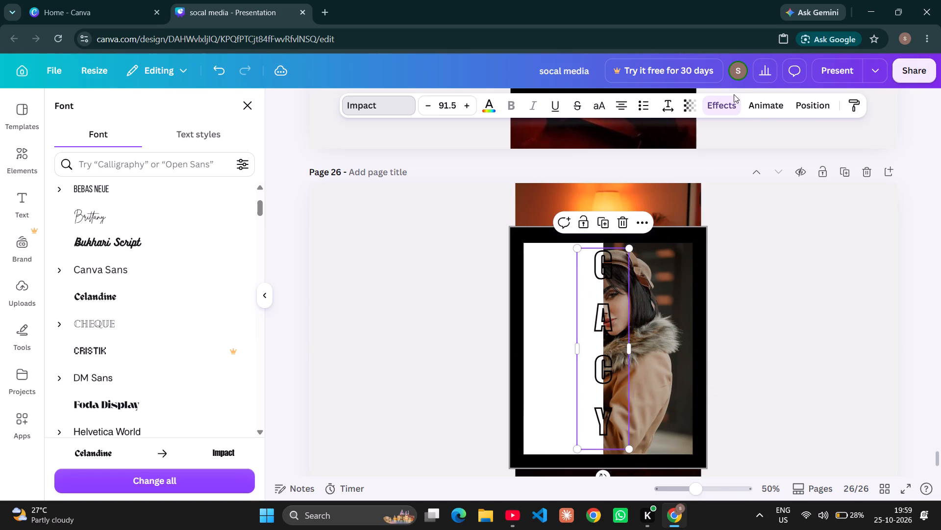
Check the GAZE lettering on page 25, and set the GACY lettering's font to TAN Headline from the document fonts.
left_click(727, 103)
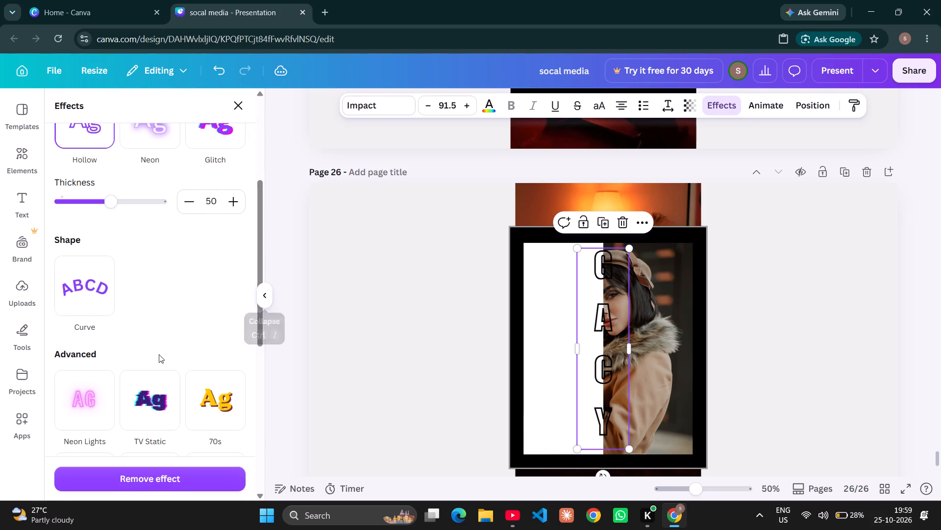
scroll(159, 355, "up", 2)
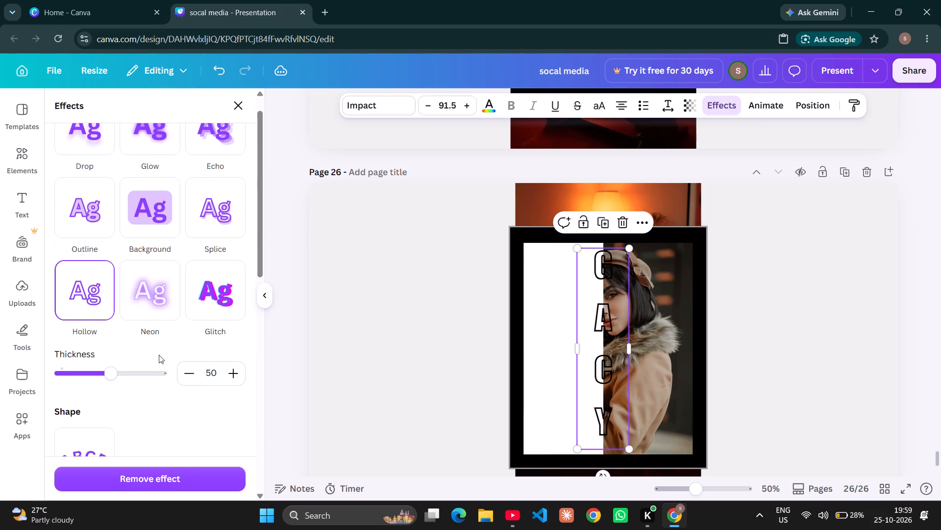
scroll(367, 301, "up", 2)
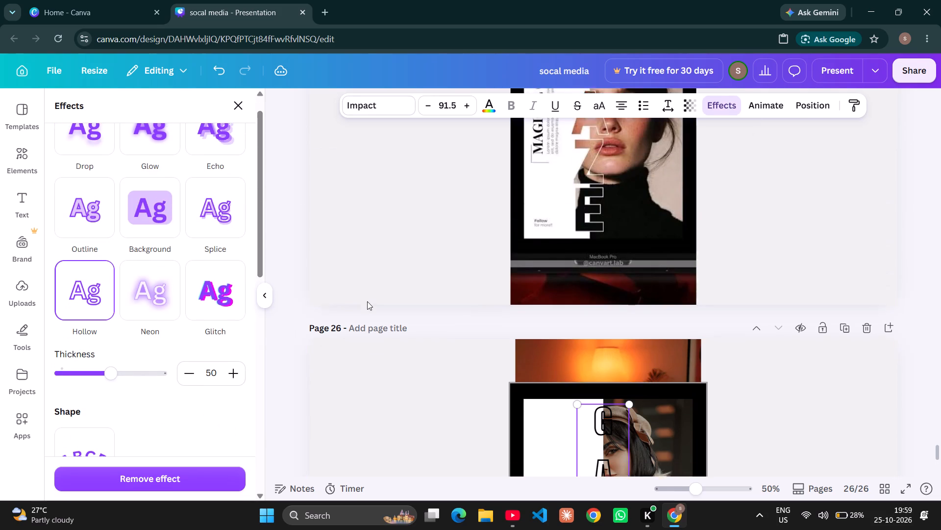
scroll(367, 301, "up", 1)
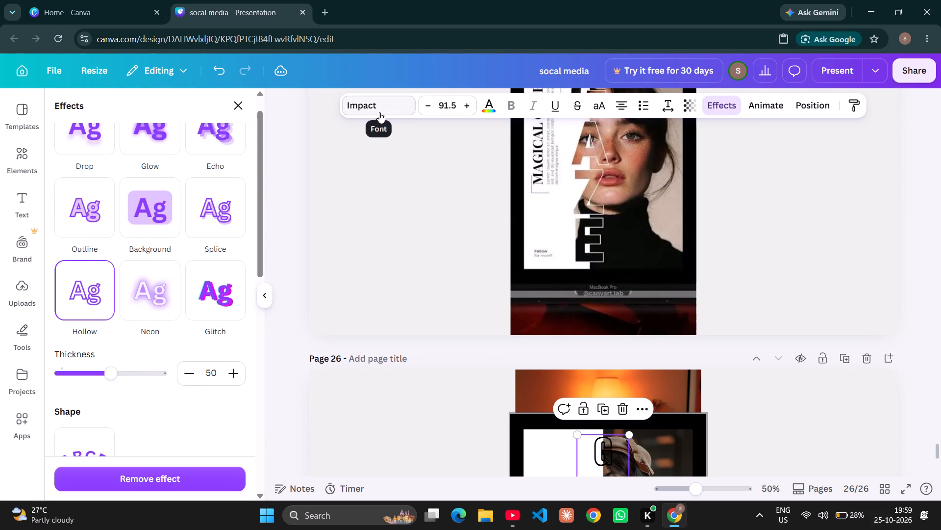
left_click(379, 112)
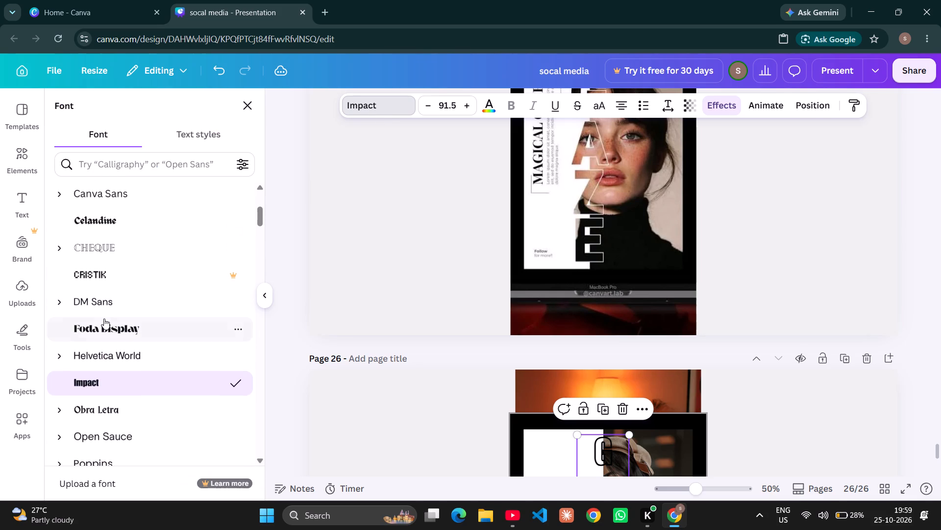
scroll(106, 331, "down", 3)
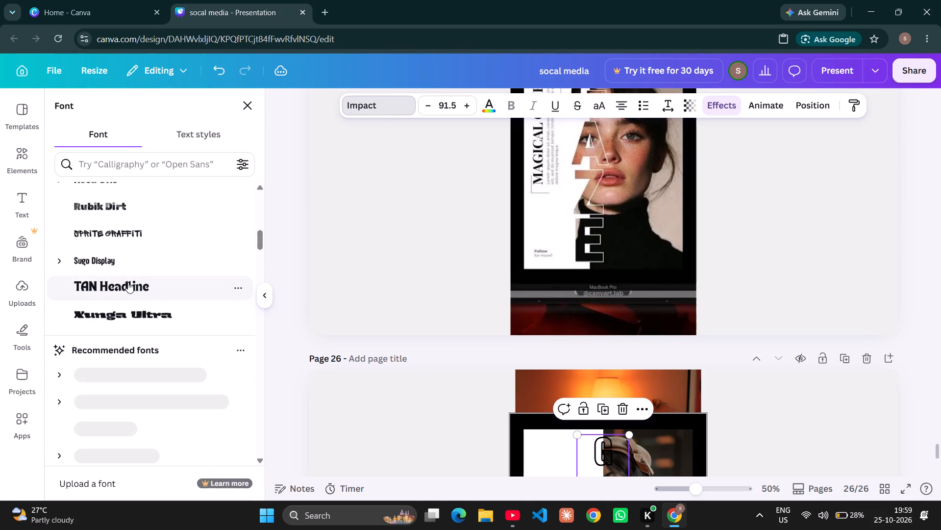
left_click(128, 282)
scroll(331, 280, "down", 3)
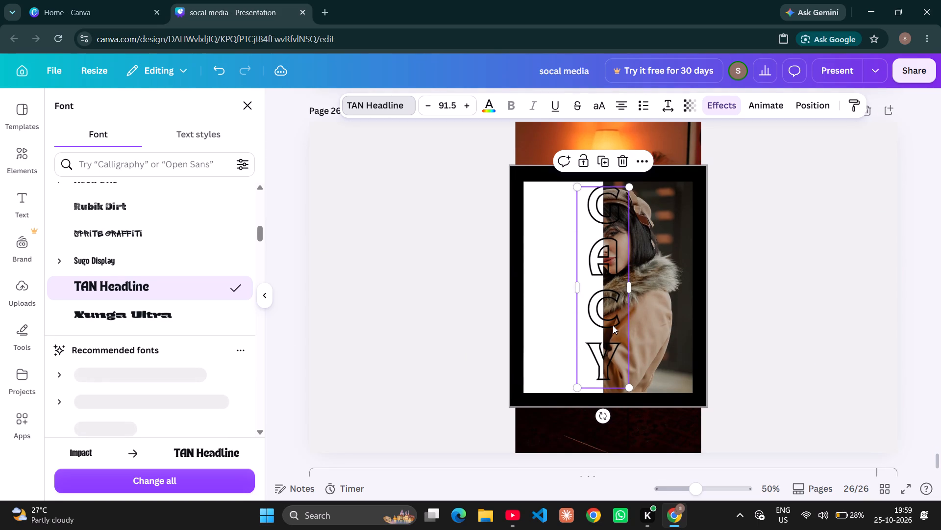
Set the GACY lettering's font to Xunga Ultra from the document fonts.
left_click(211, 320)
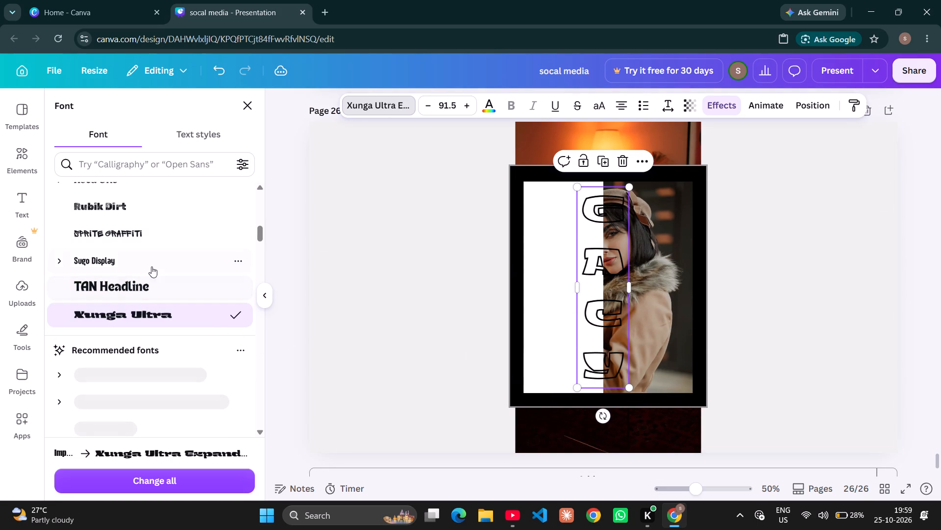
Browse the font lists and style categories for another bold font for the GACY lettering.
scroll(151, 265, "right", 3)
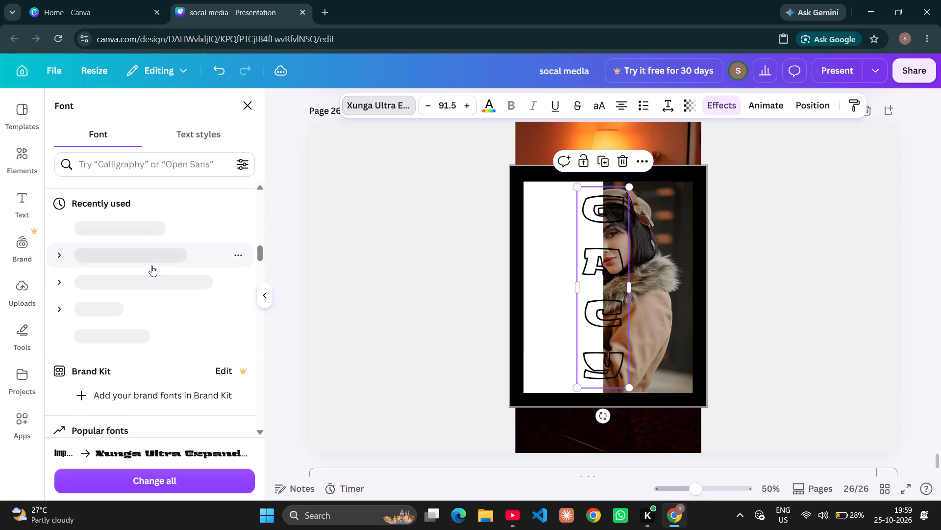
scroll(151, 265, "up", 10)
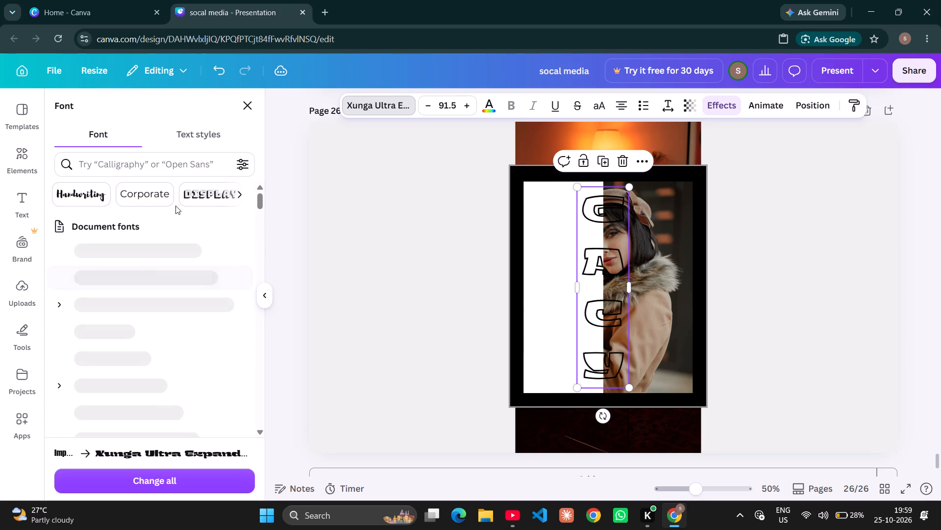
Browse the Display category and the font list for another bold font for the GACY lettering.
left_click(220, 199)
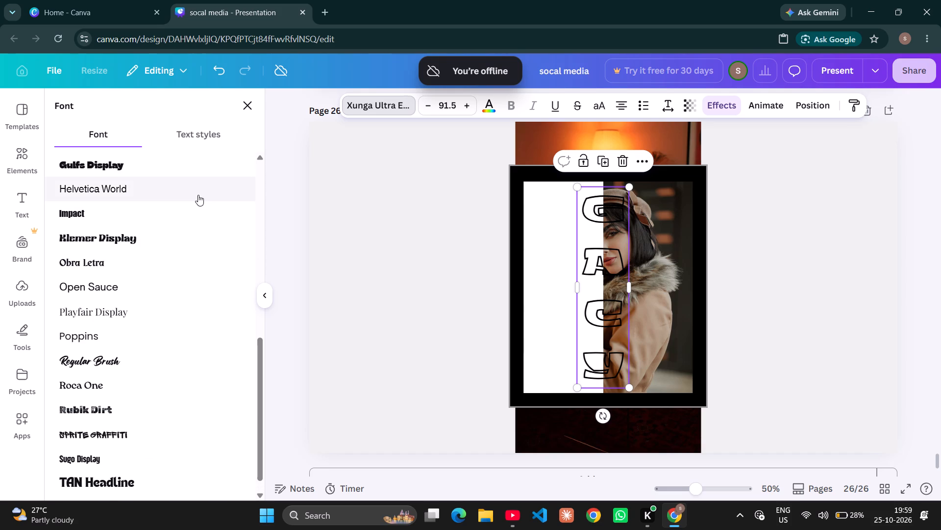
scroll(198, 195, "up", 12)
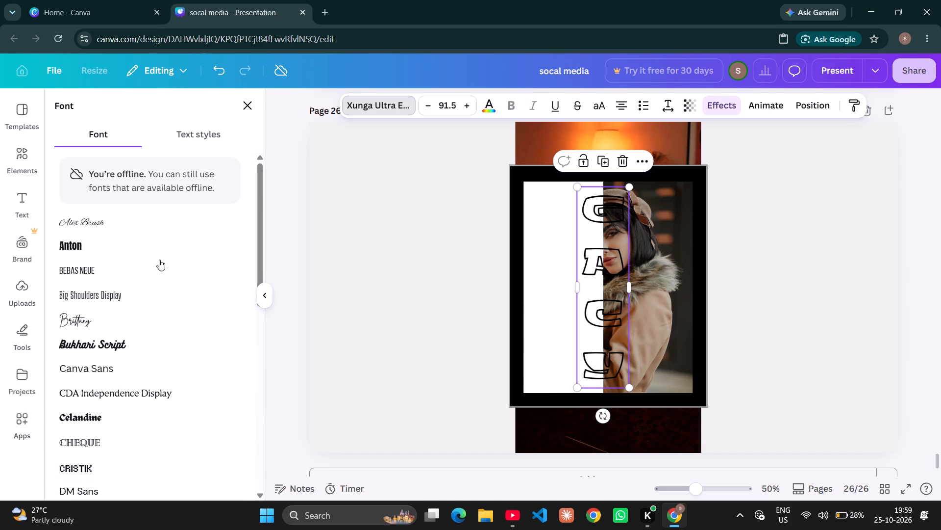
Check the computer's Wi-Fi connection in the system quick settings, then return to page 26 with the lettering deselected.
left_click(819, 516)
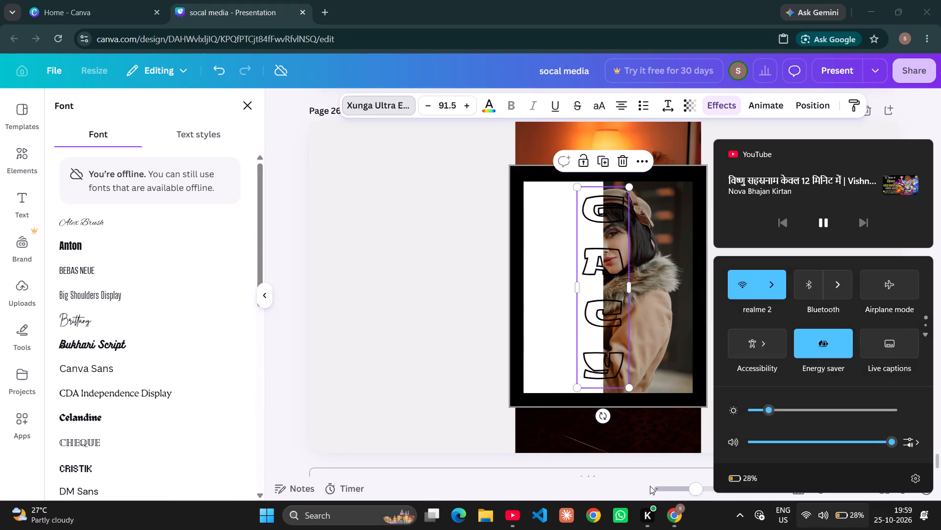
left_click(405, 397)
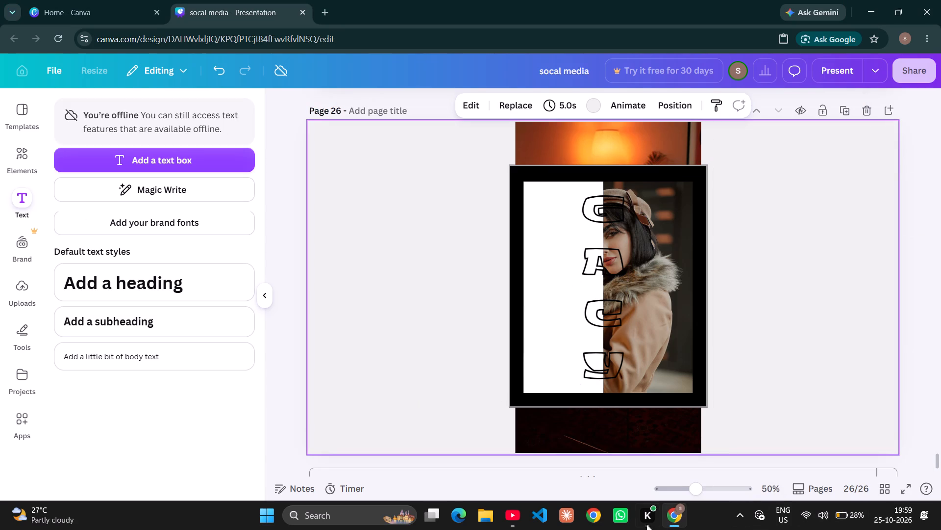
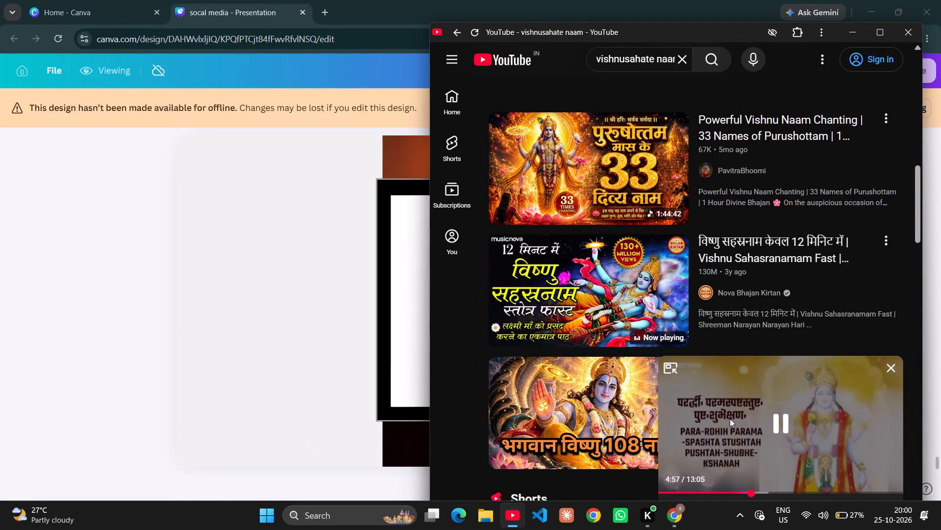
Expand the YouTube mini-player video to its full watch page, set its playback speed to 1.30x, and return to the Canva presentation.
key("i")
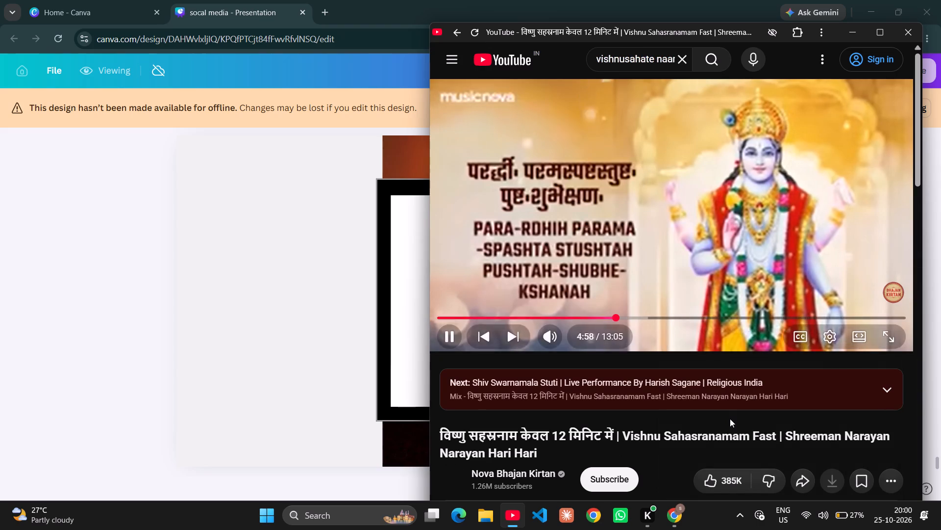
left_click(828, 344)
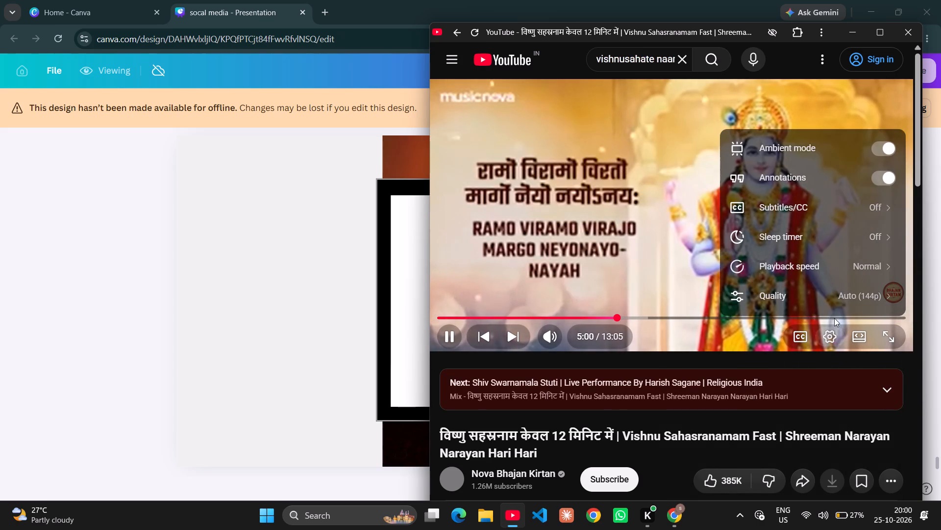
left_click(853, 280)
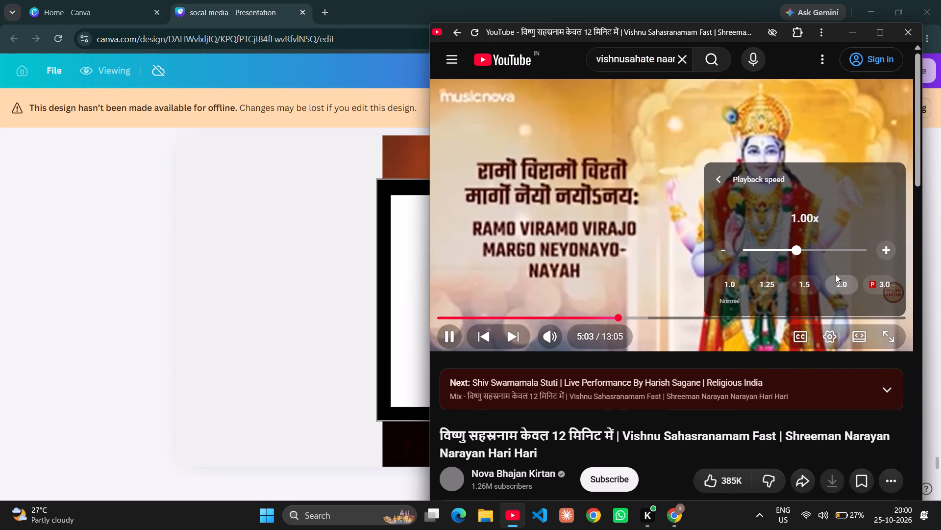
left_click(774, 277)
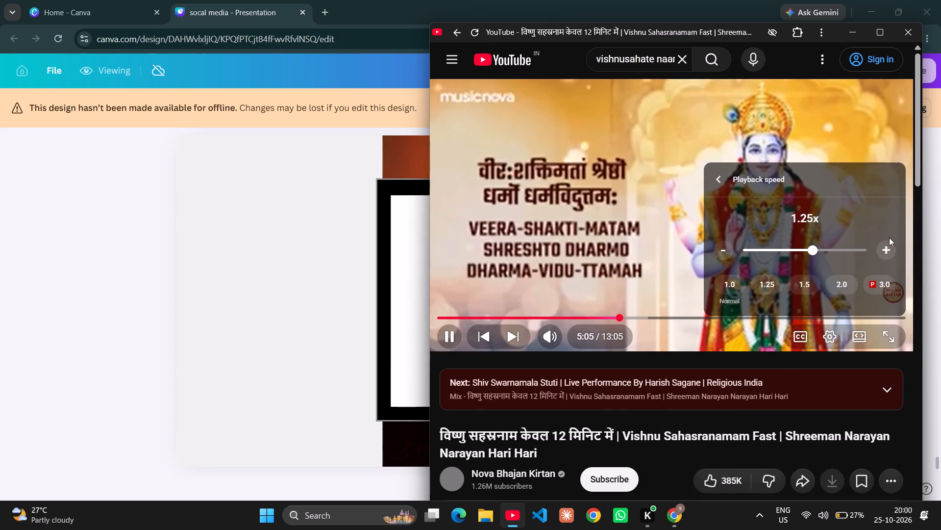
left_click(886, 247)
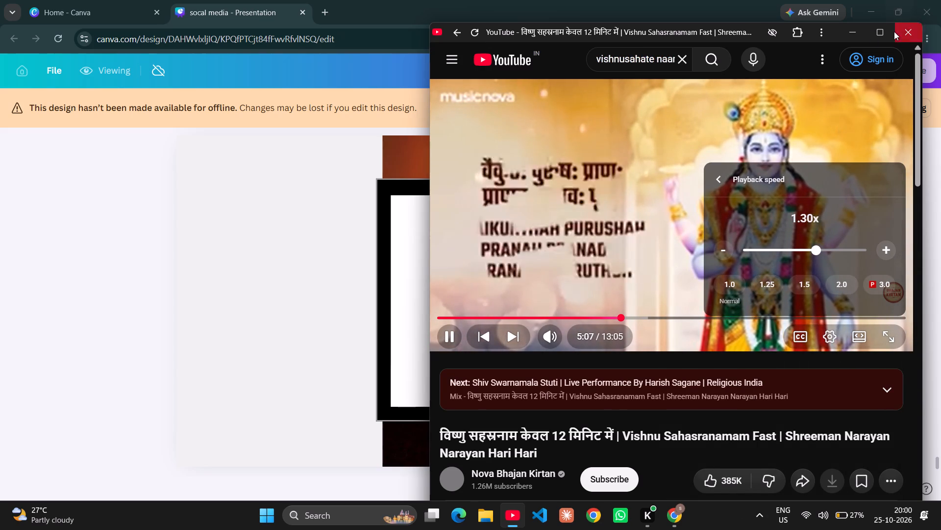
left_click(862, 27)
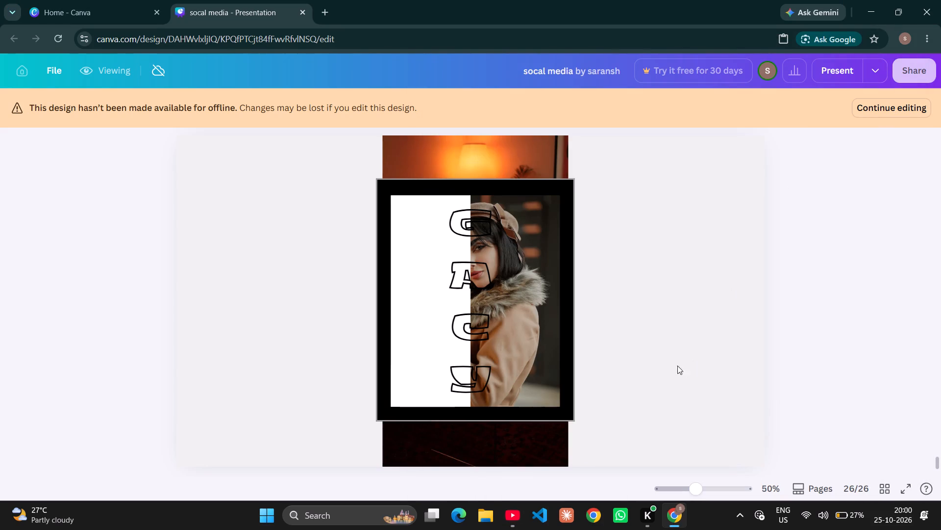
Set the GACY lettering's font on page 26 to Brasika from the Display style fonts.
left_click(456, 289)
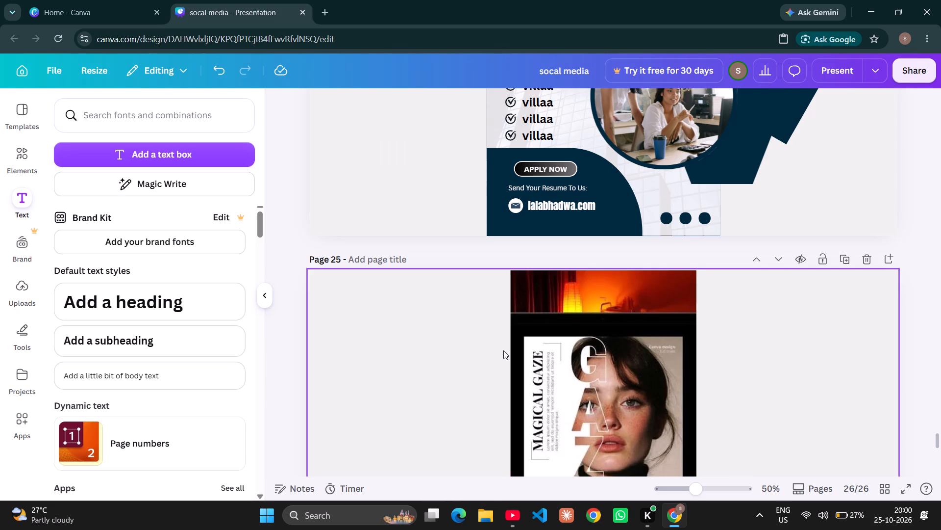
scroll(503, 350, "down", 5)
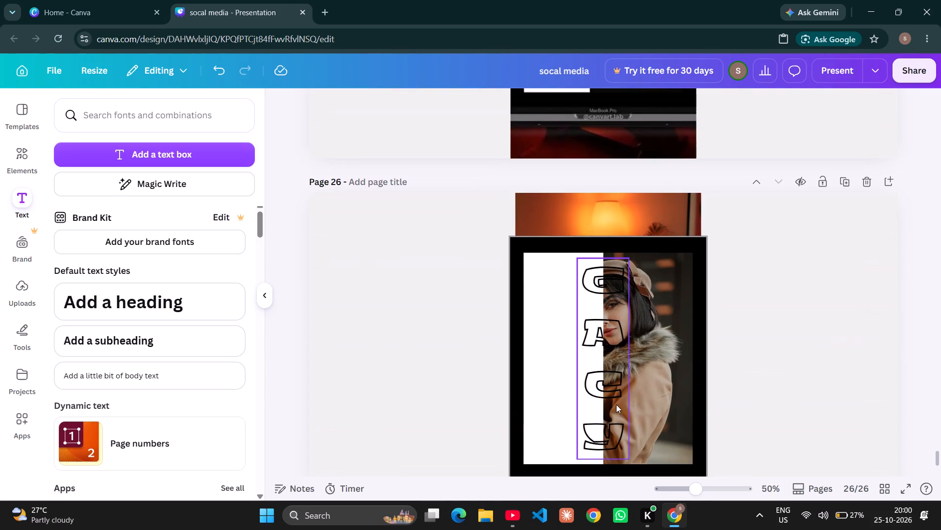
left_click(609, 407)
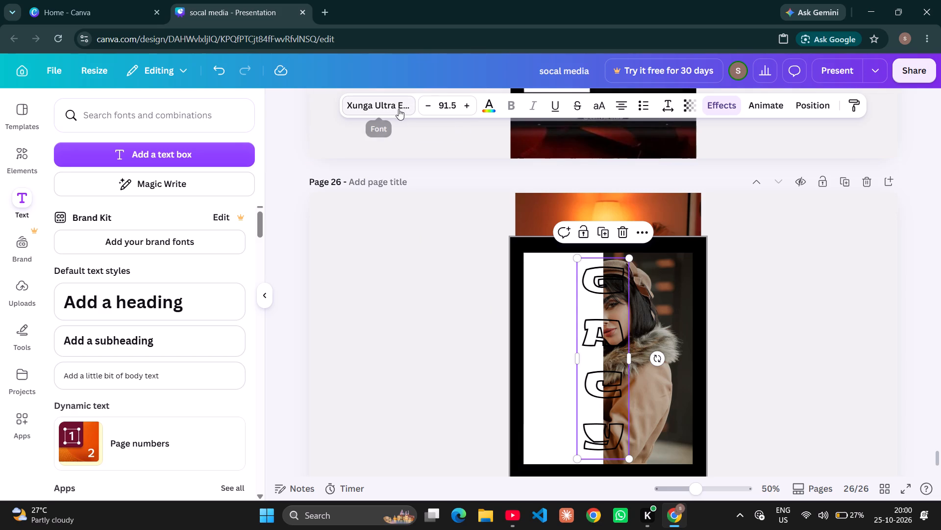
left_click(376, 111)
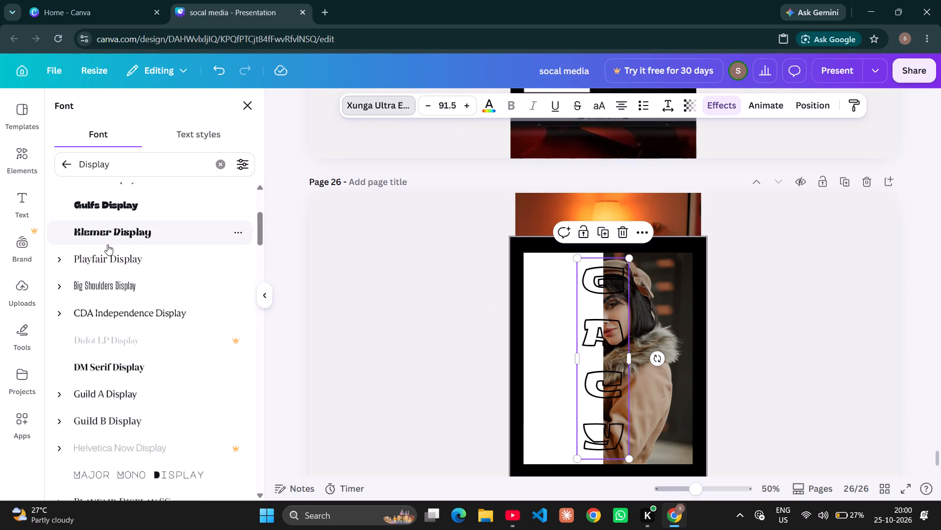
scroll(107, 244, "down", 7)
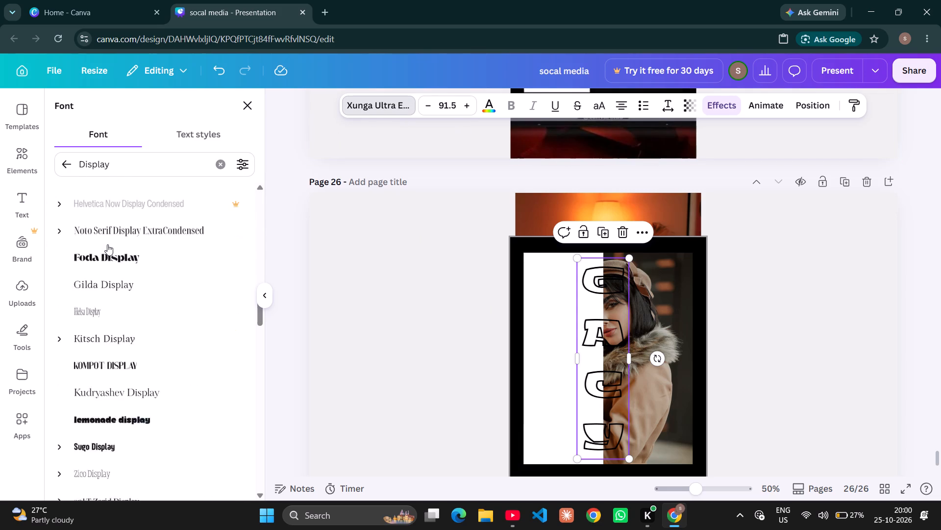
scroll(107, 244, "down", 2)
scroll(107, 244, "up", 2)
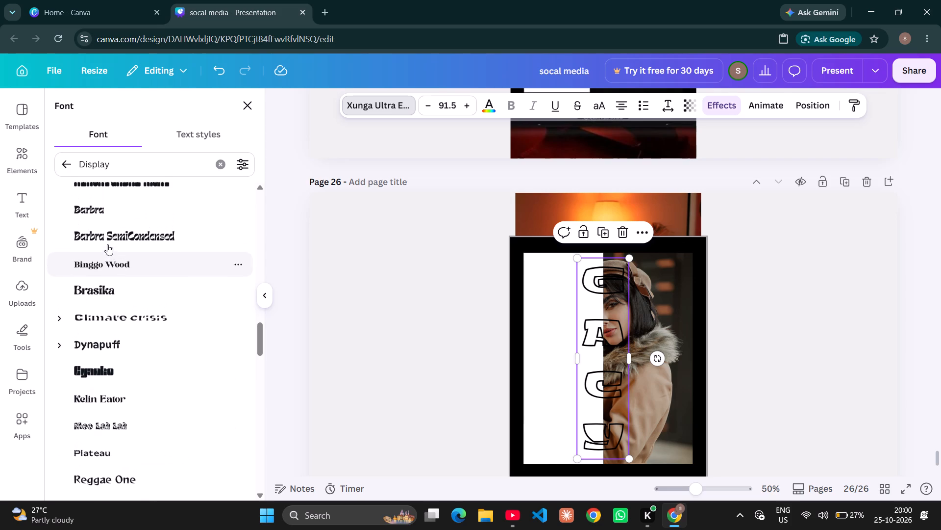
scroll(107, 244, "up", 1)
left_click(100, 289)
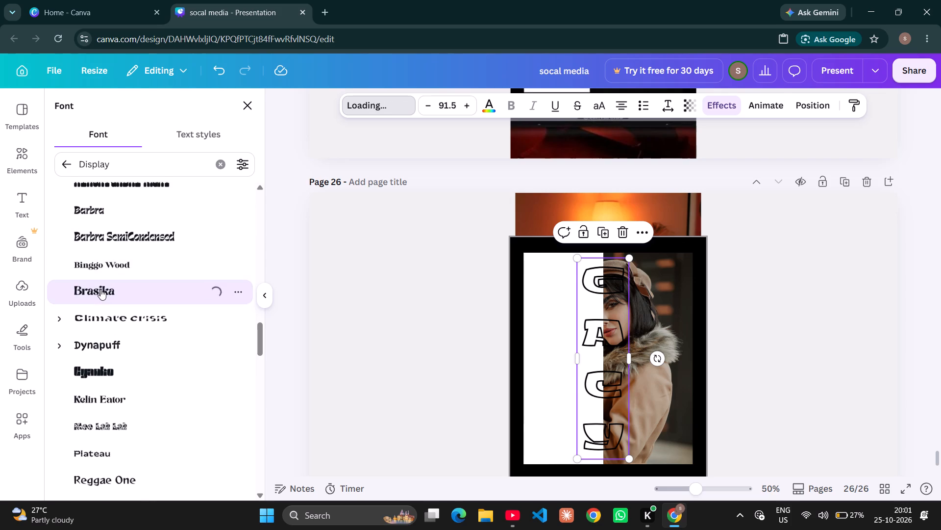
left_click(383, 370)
Compare the GAZE lettering on page 25 with the GACY lettering on page 26.
scroll(383, 370, "right", 1)
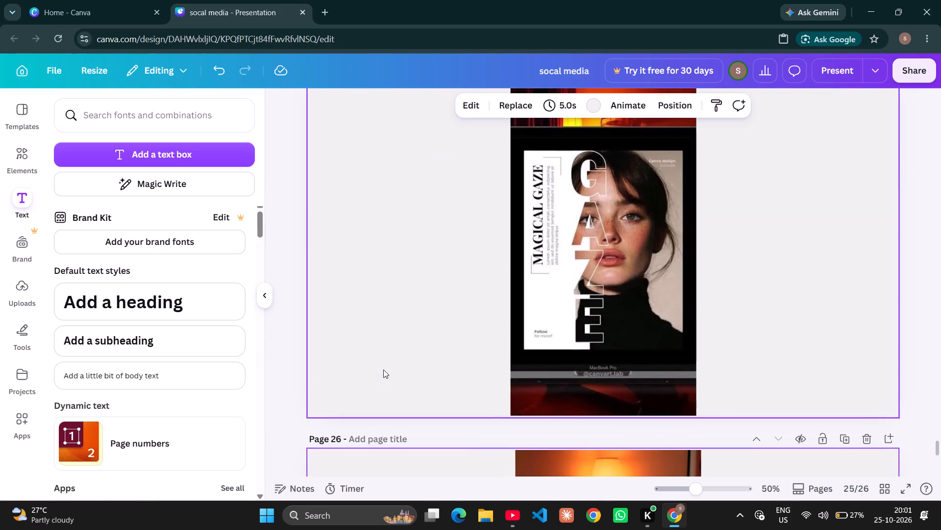
scroll(383, 370, "right", 1)
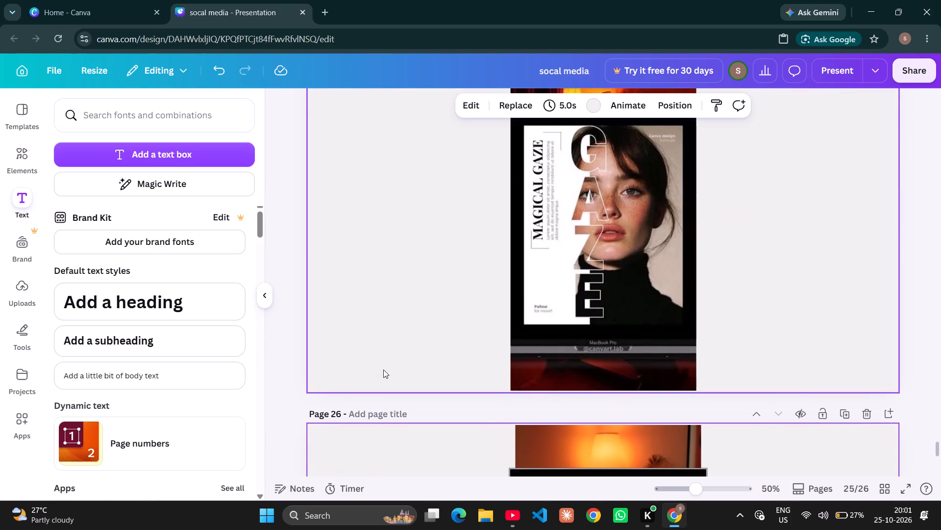
scroll(383, 370, "right", 1)
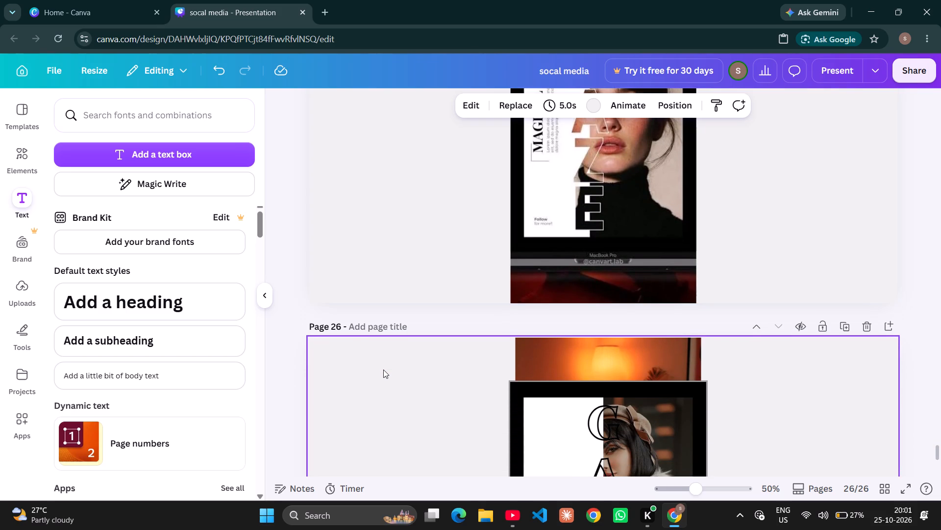
scroll(383, 370, "down", 4)
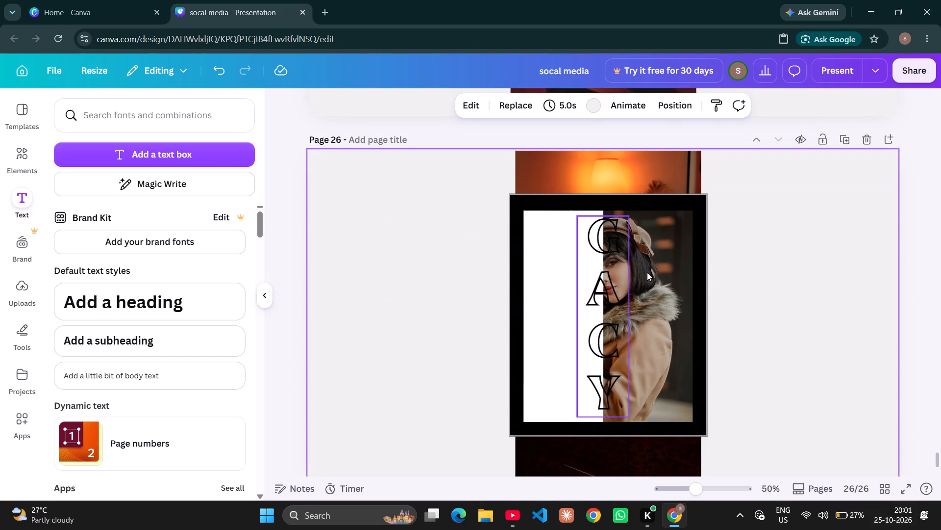
scroll(567, 326, "up", 1)
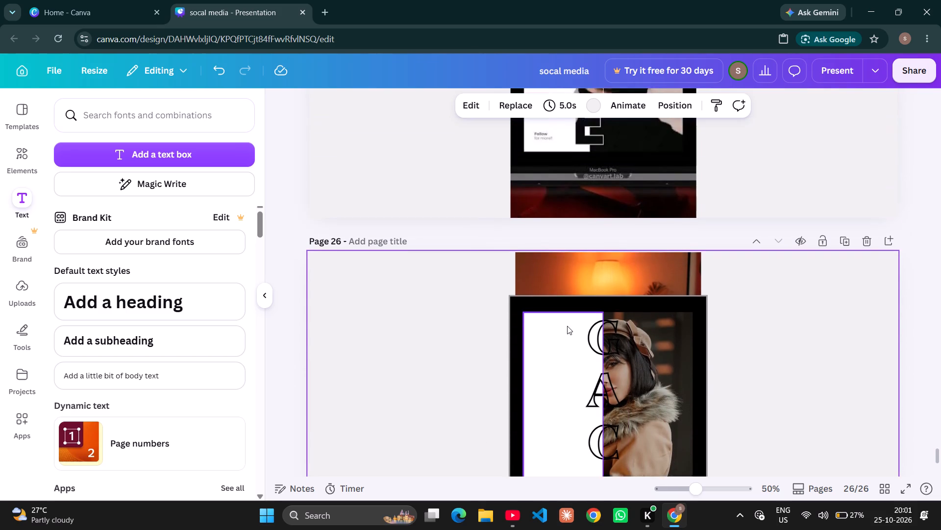
scroll(567, 326, "up", 3)
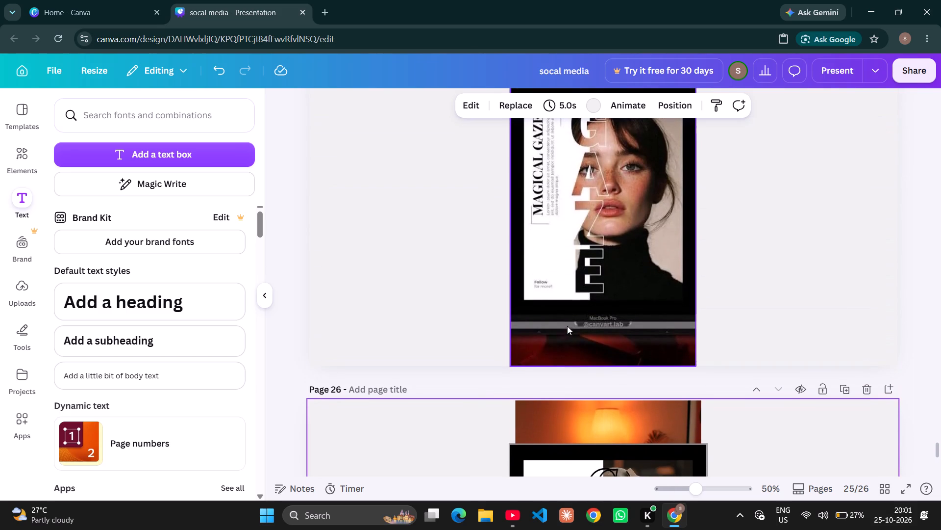
scroll(567, 326, "up", 3)
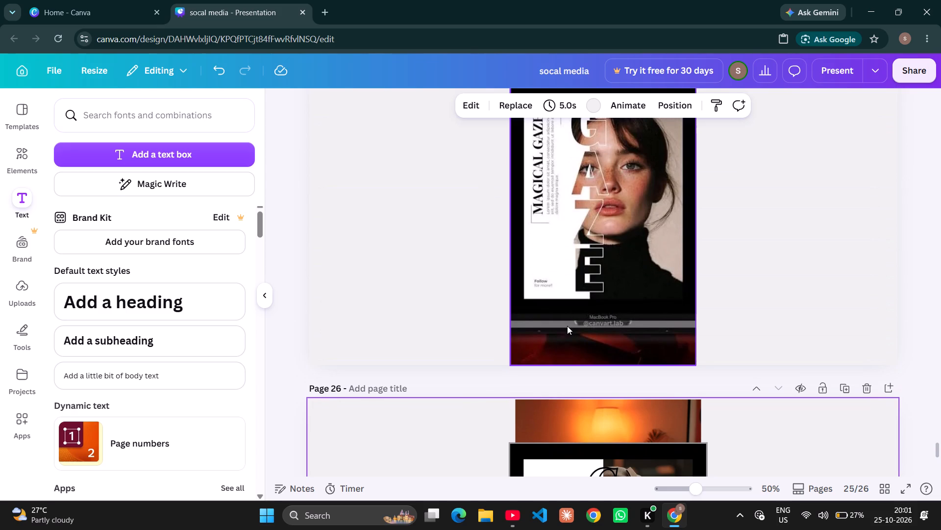
scroll(567, 326, "up", 2)
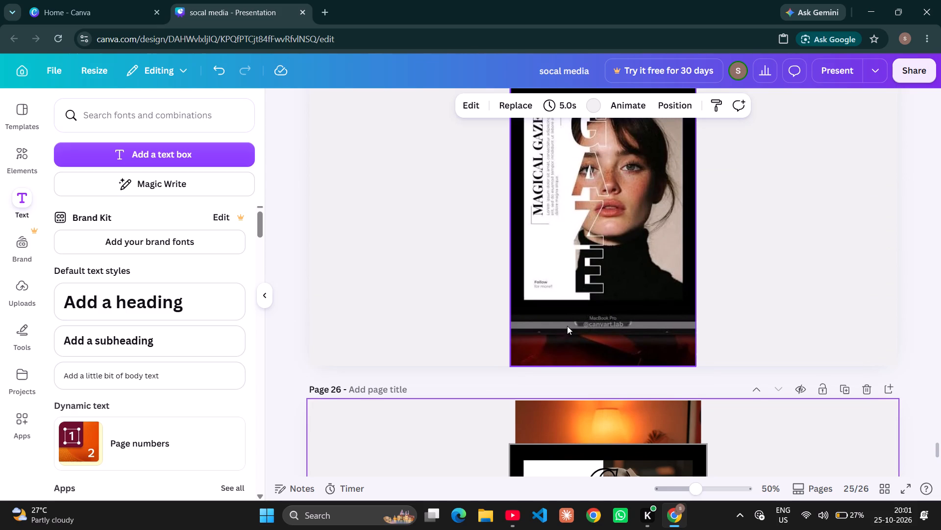
scroll(567, 326, "down", 3)
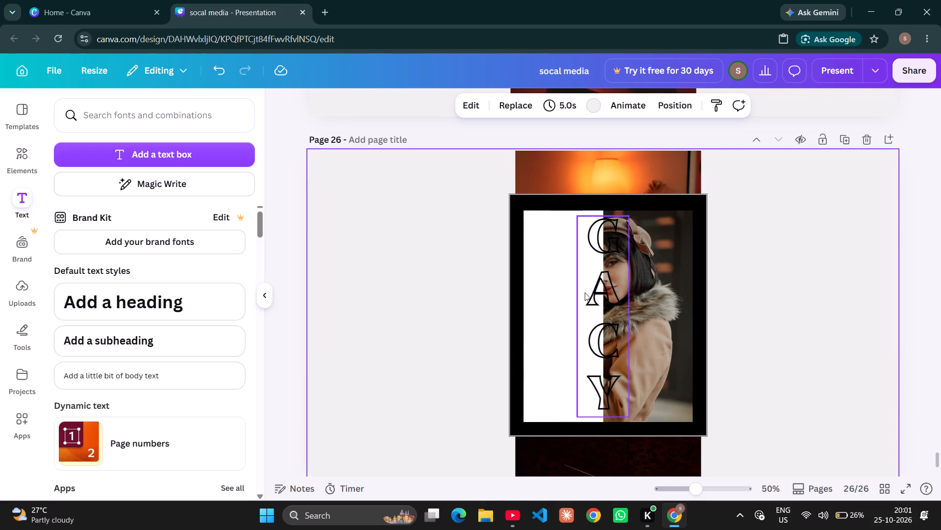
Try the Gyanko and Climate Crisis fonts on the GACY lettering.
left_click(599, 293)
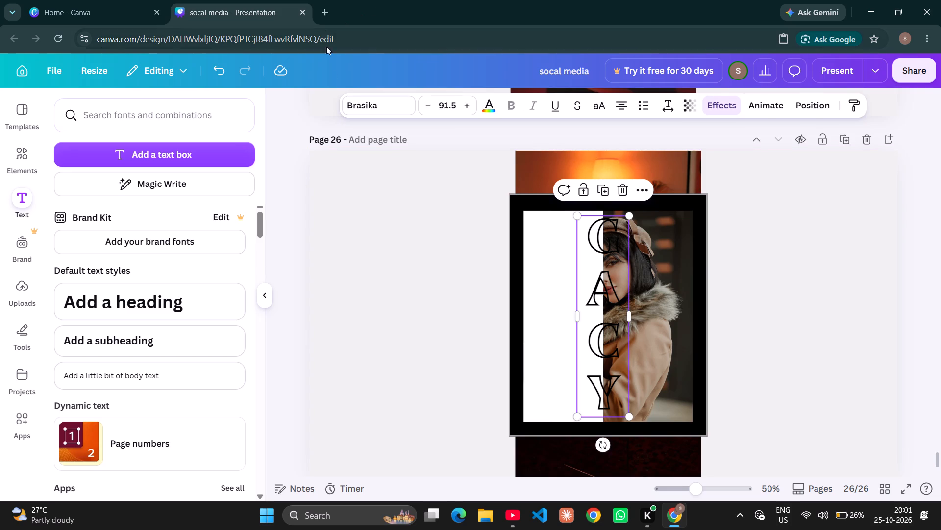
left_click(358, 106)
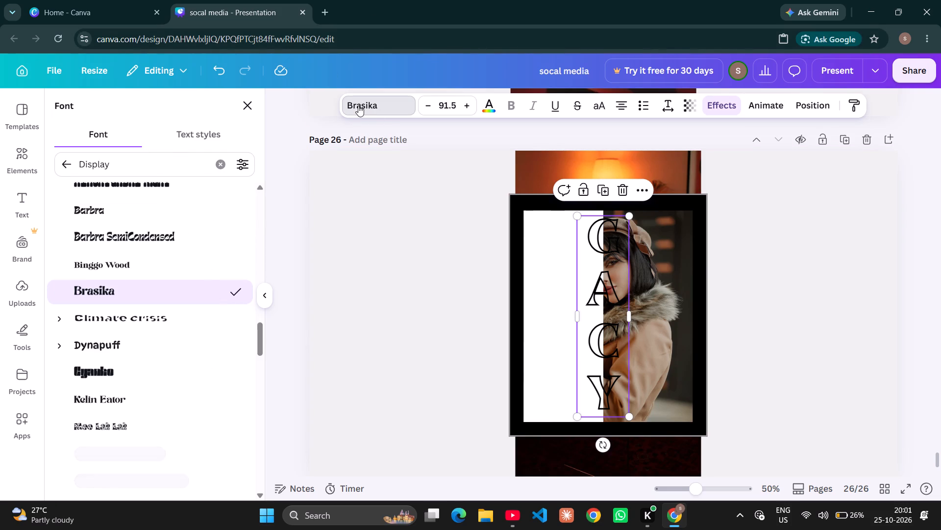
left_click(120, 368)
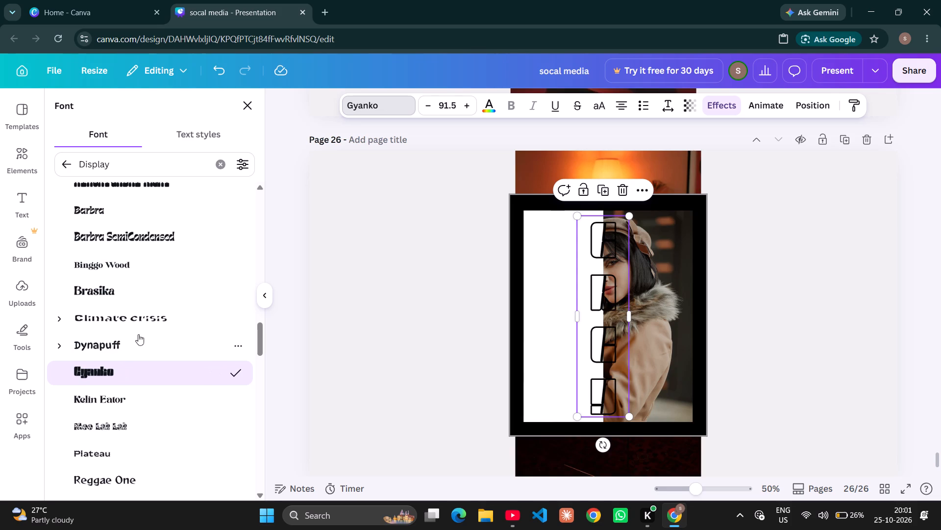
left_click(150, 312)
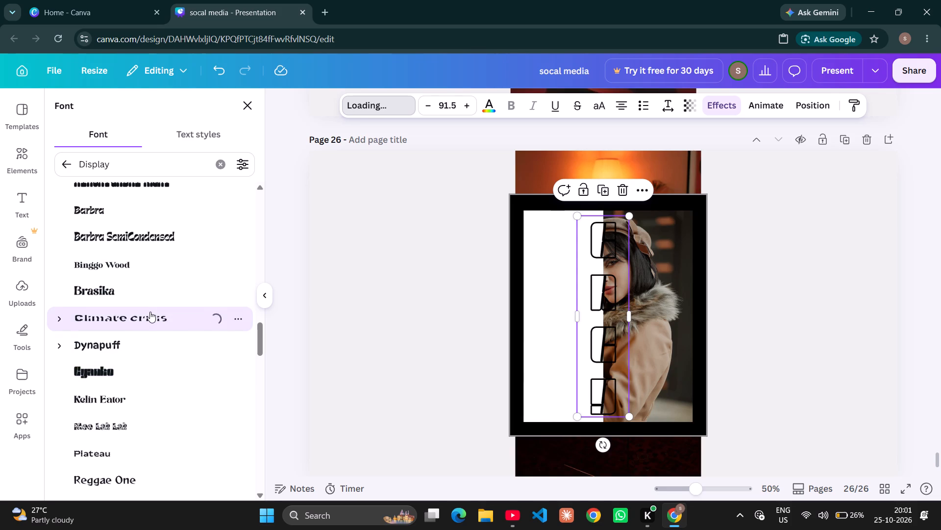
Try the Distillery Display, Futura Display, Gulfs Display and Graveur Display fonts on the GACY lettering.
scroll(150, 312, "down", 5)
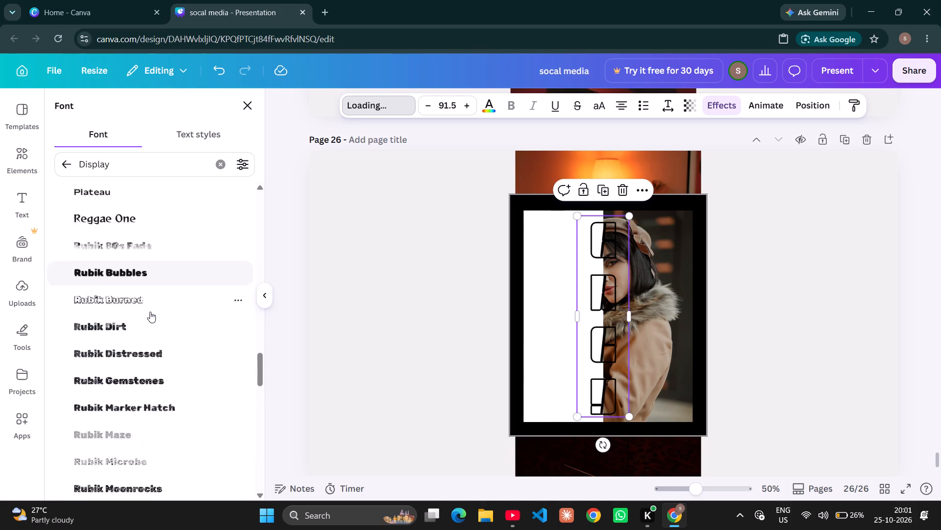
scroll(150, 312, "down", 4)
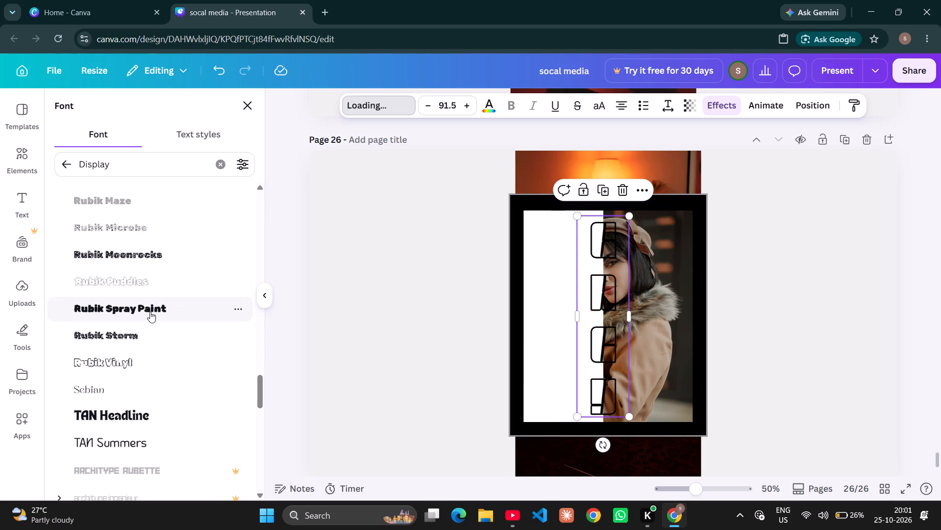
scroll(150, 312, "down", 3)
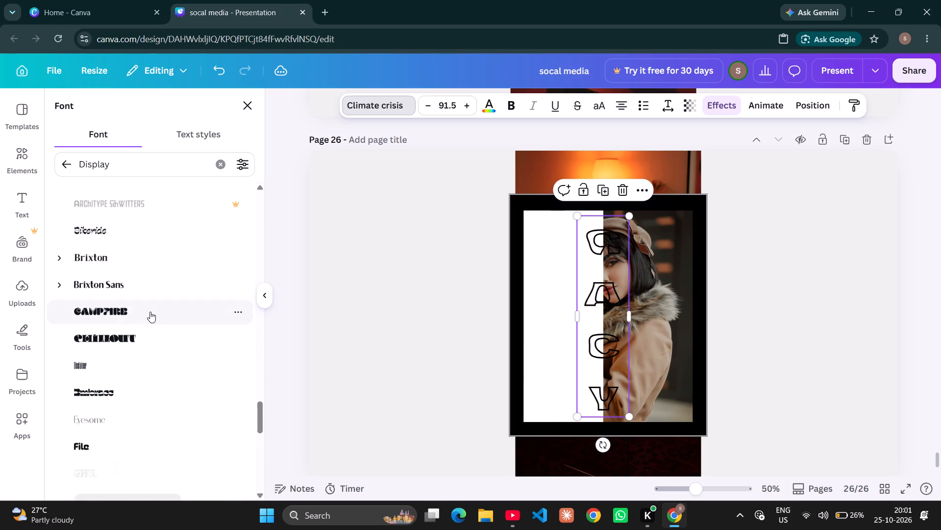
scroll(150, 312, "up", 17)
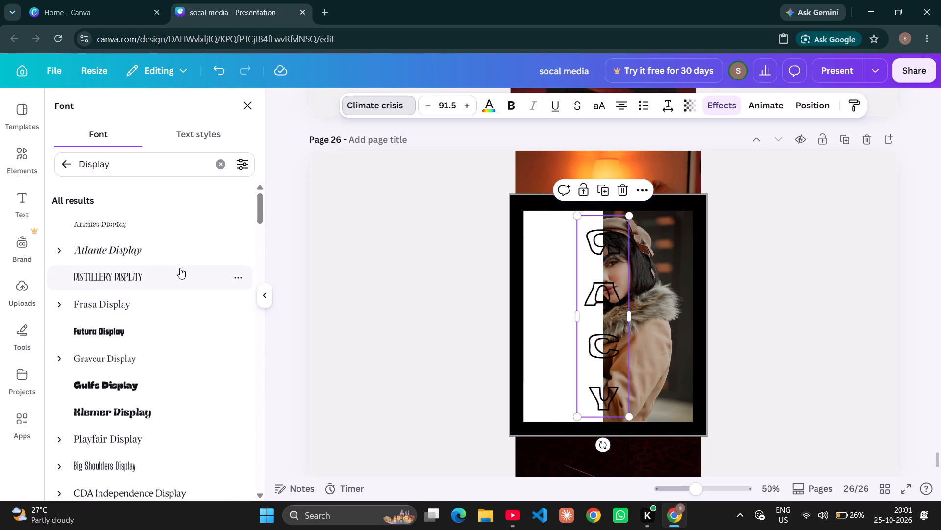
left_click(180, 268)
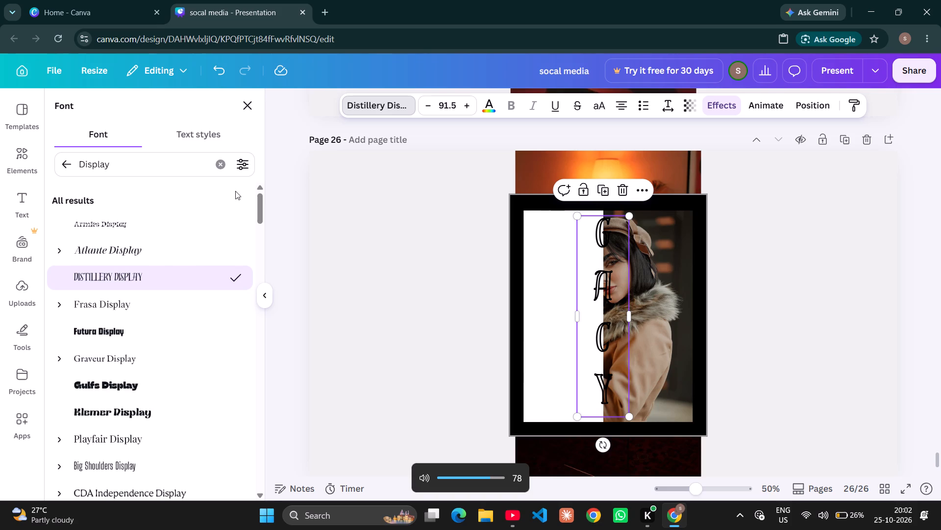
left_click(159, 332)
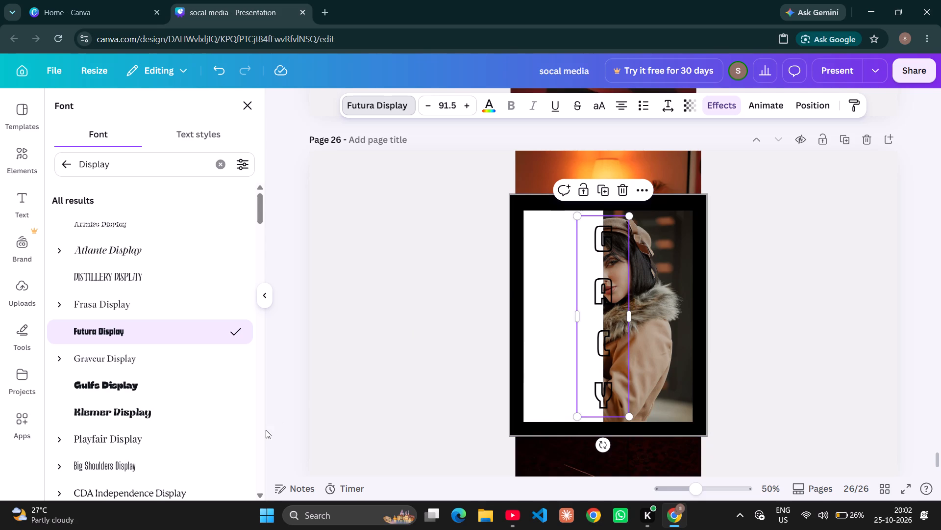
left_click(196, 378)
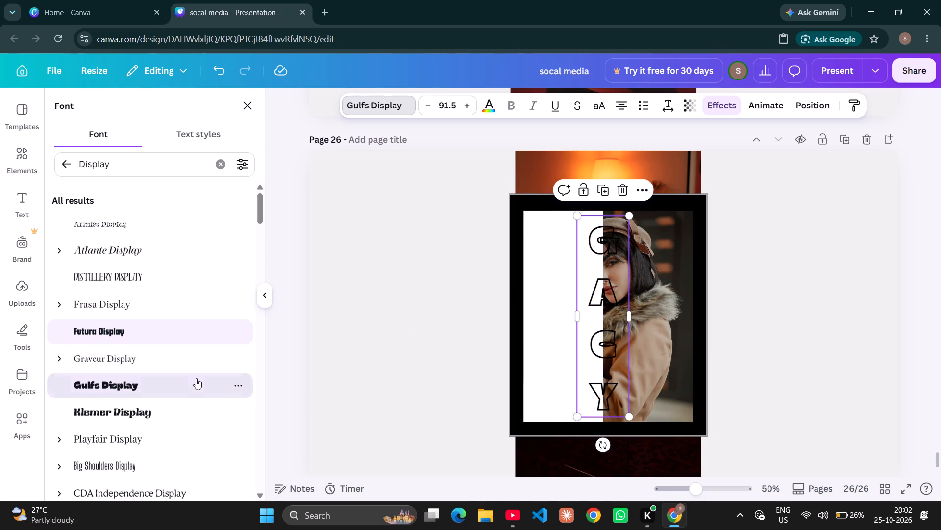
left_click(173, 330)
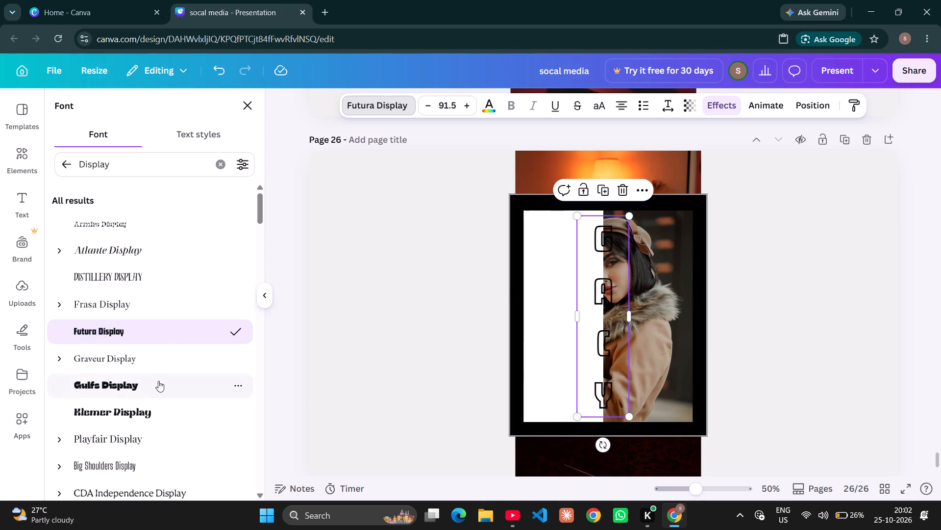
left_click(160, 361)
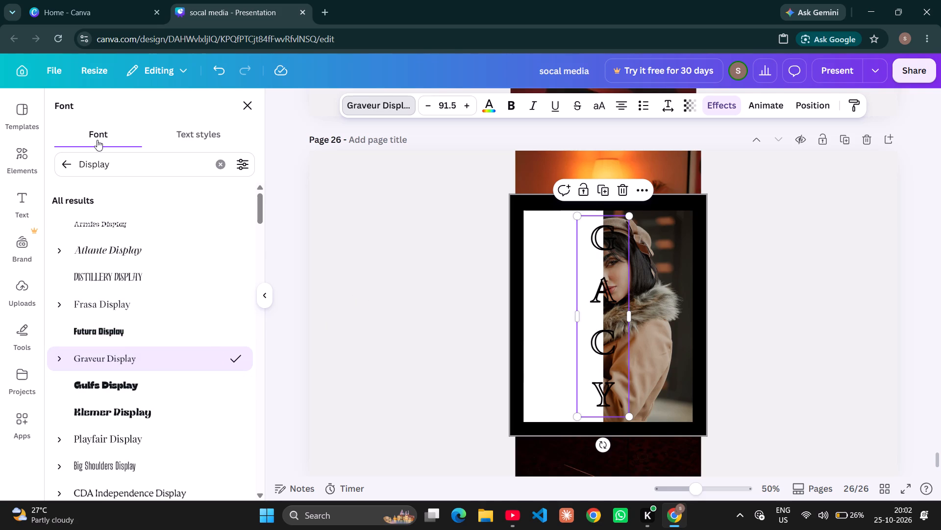
Set the GACY lettering's font to Anton from the document fonts.
left_click(70, 164)
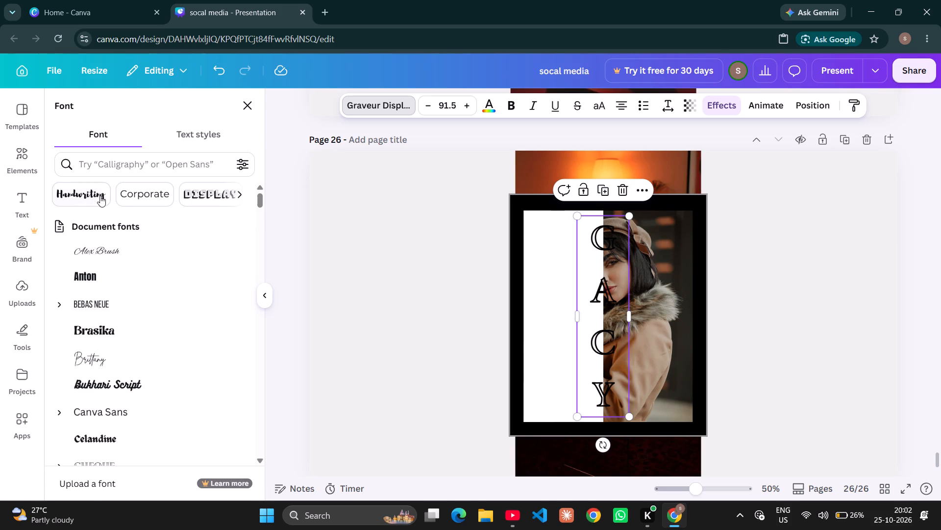
left_click(105, 283)
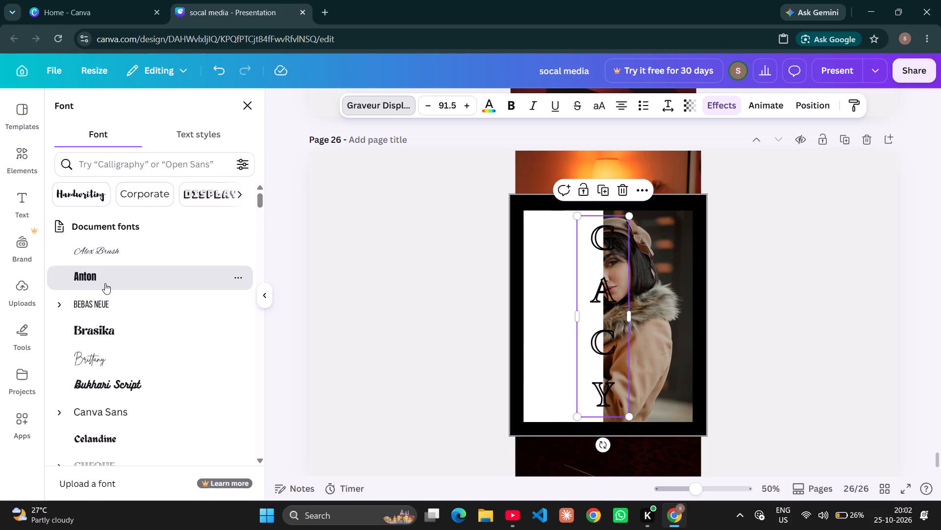